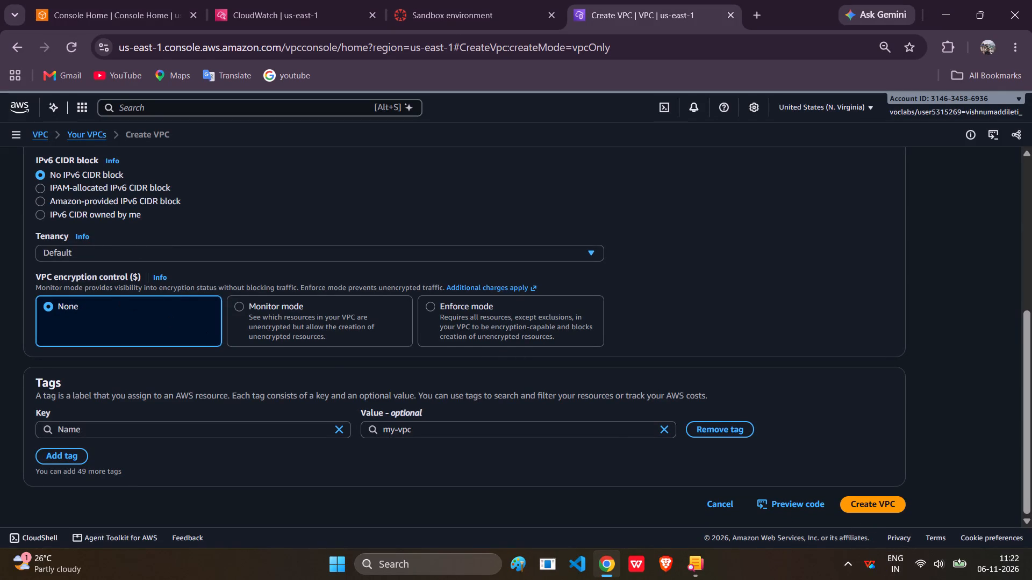
Create the VPC tagged my-vpc with no IPv6 CIDR block, default tenancy and no encryption control.
{"action": "left_click", "coordinate": [866, 500]}
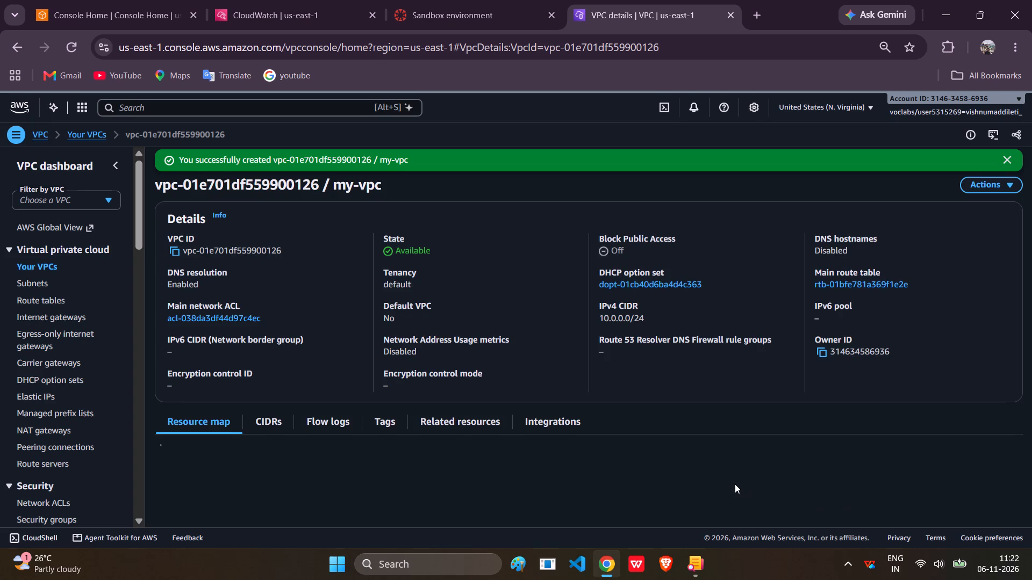
{"action": "scroll", "coordinate": [733, 484], "scroll_direction": "down", "scroll_amount": 3}
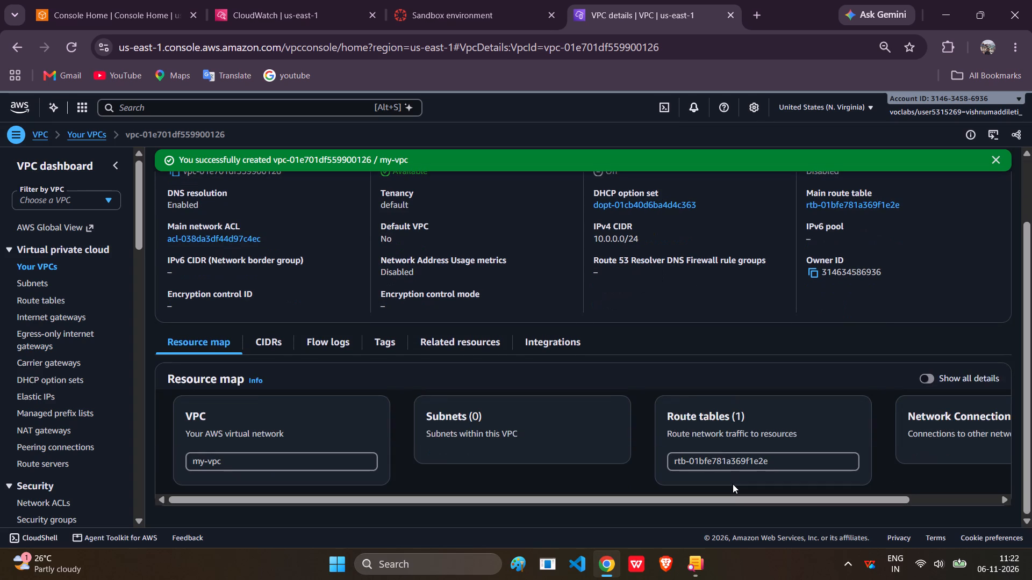
{"action": "scroll", "coordinate": [733, 484], "scroll_direction": "up", "scroll_amount": 7}
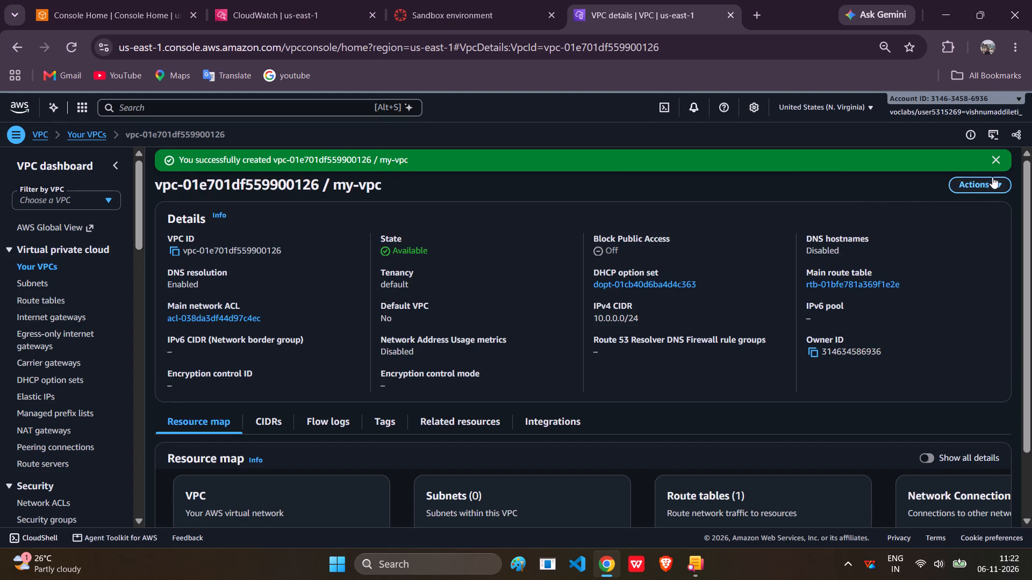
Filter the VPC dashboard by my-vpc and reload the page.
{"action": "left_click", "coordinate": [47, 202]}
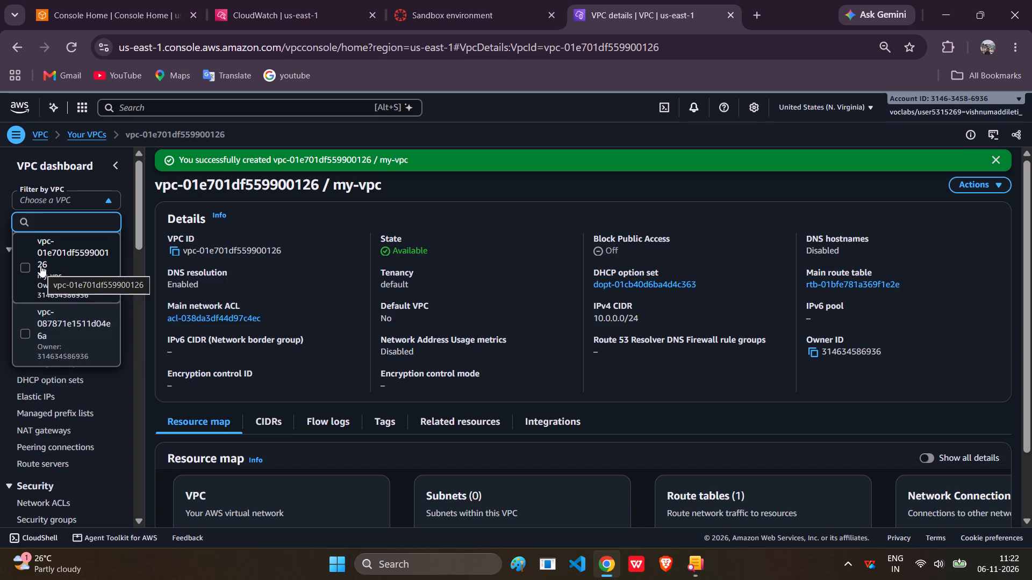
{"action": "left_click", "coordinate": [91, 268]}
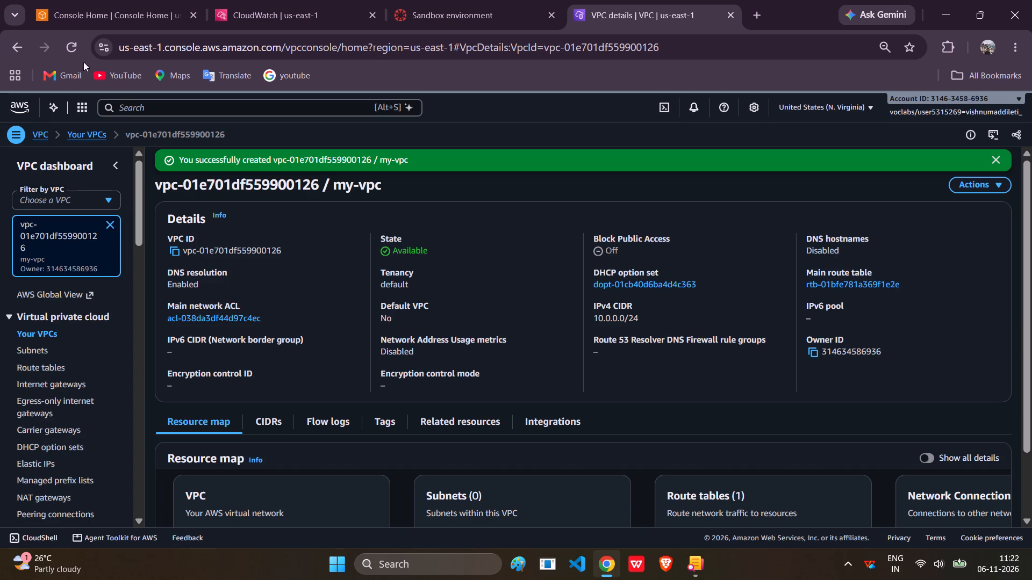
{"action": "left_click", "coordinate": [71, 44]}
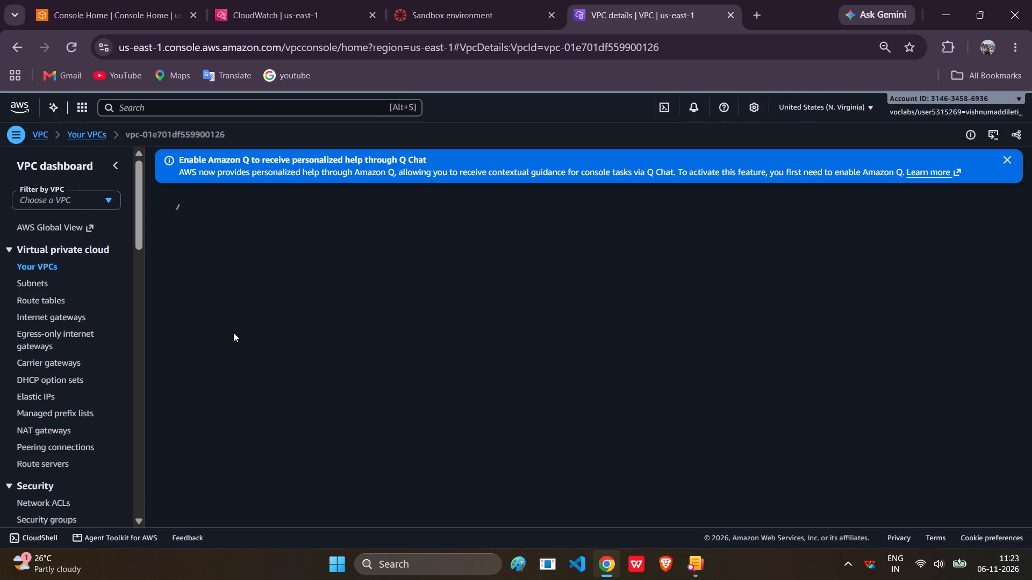
Examine the details and resource map of my-vpc, including the VPC's entry in the map.
{"action": "scroll", "coordinate": [239, 326], "scroll_direction": "up", "scroll_amount": 3}
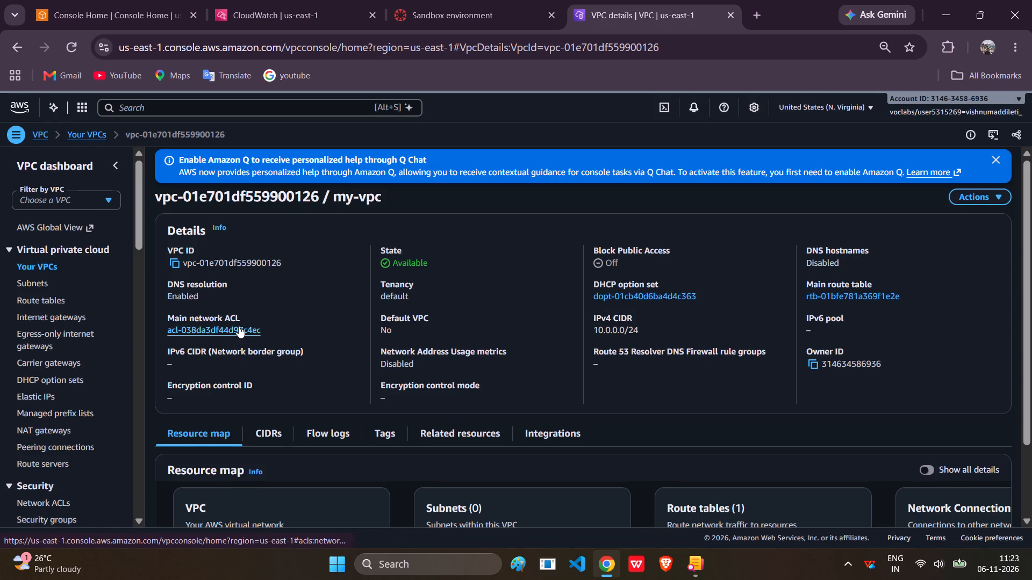
{"action": "scroll", "coordinate": [239, 326], "scroll_direction": "down", "scroll_amount": 2}
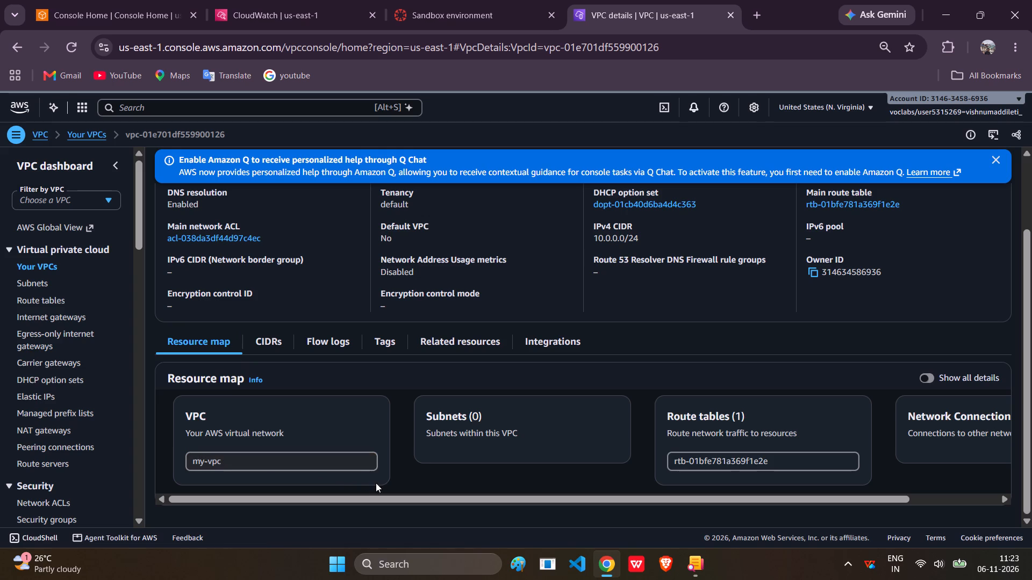
{"action": "left_click", "coordinate": [333, 460]}
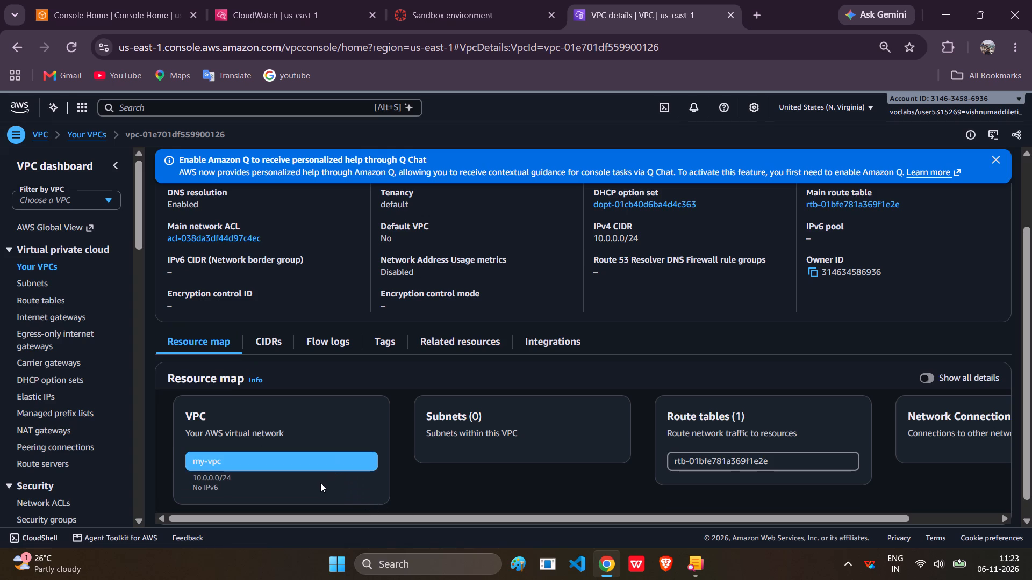
{"action": "left_click", "coordinate": [286, 463]}
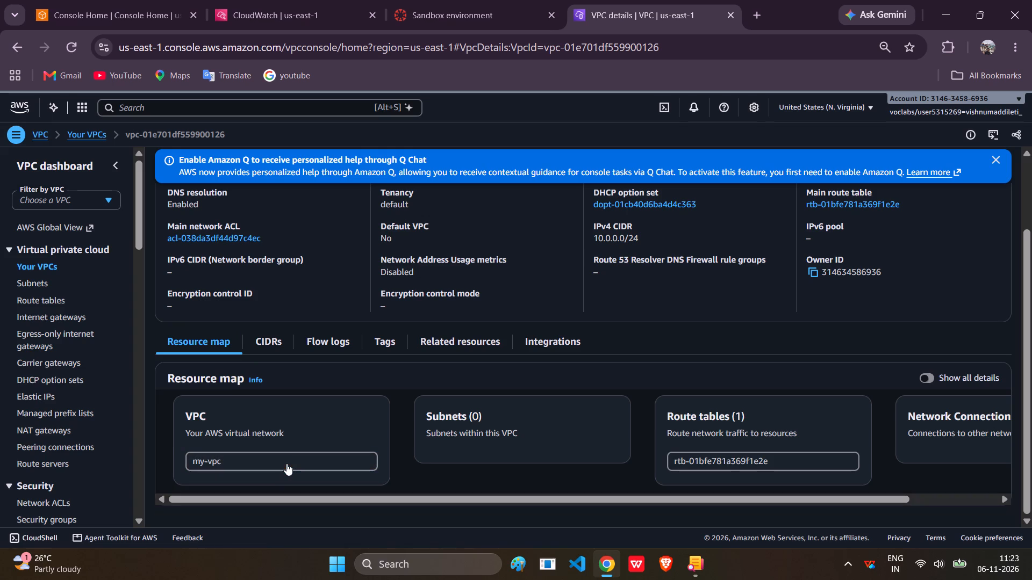
{"action": "left_click", "coordinate": [285, 463]}
{"action": "left_click", "coordinate": [224, 481]}
{"action": "scroll", "coordinate": [806, 249], "scroll_direction": "up", "scroll_amount": 4}
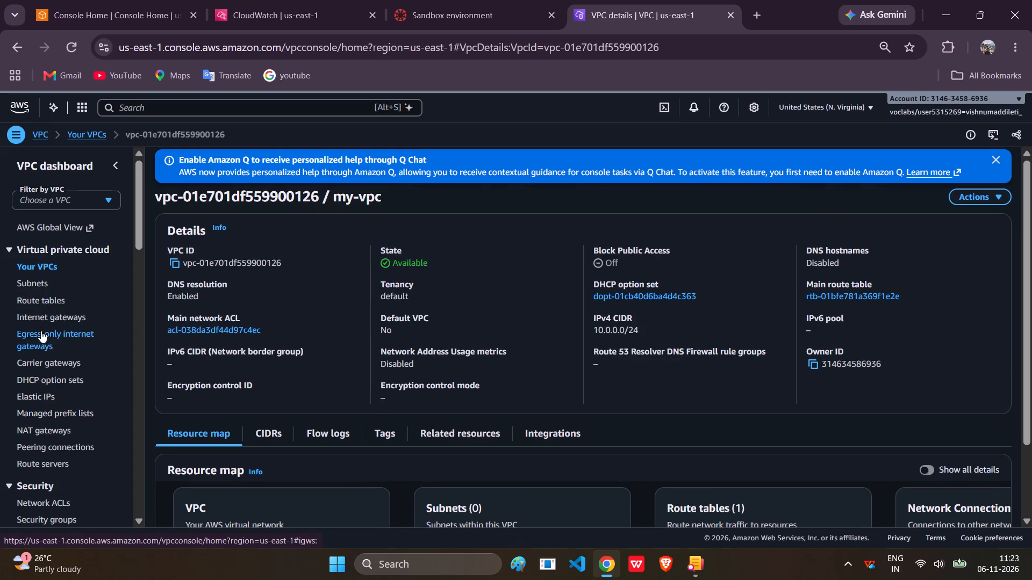
{"action": "scroll", "coordinate": [44, 365], "scroll_direction": "down", "scroll_amount": 2}
{"action": "scroll", "coordinate": [44, 365], "scroll_direction": "up", "scroll_amount": 5}
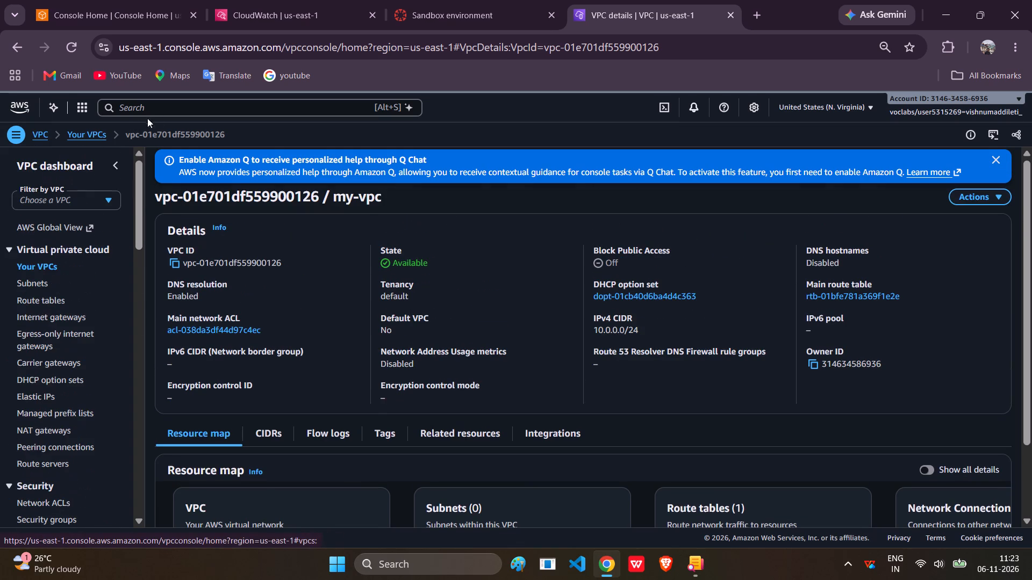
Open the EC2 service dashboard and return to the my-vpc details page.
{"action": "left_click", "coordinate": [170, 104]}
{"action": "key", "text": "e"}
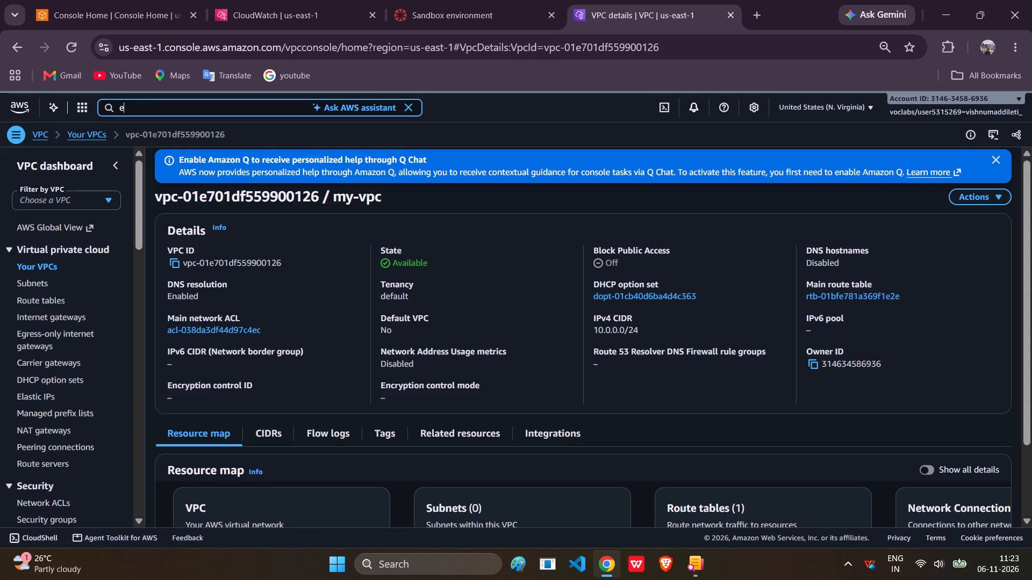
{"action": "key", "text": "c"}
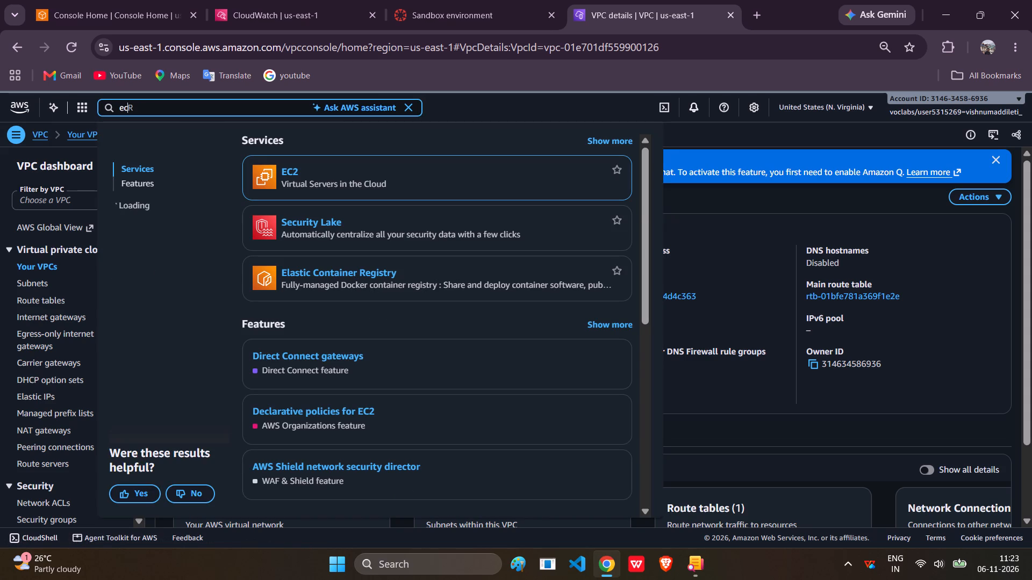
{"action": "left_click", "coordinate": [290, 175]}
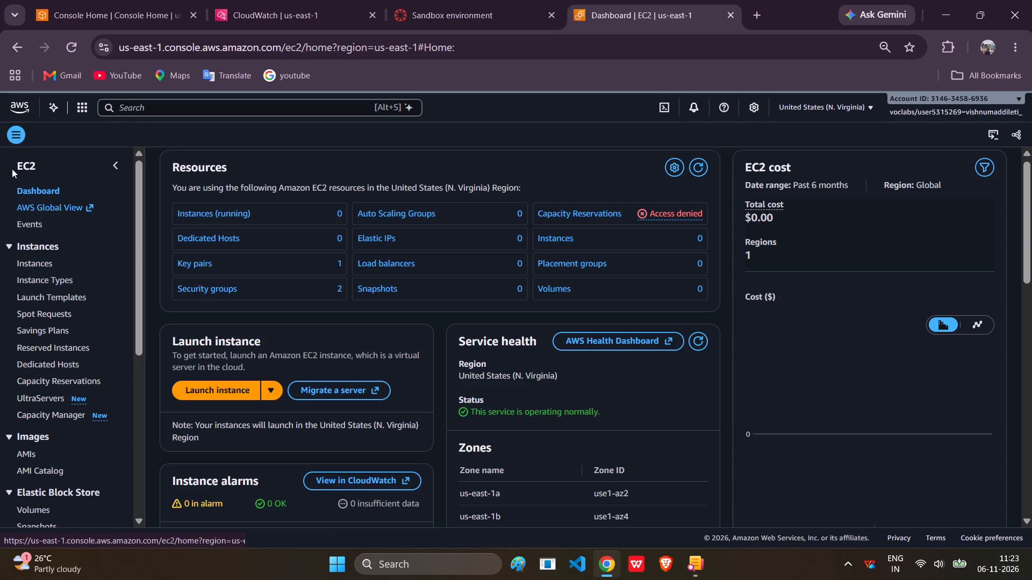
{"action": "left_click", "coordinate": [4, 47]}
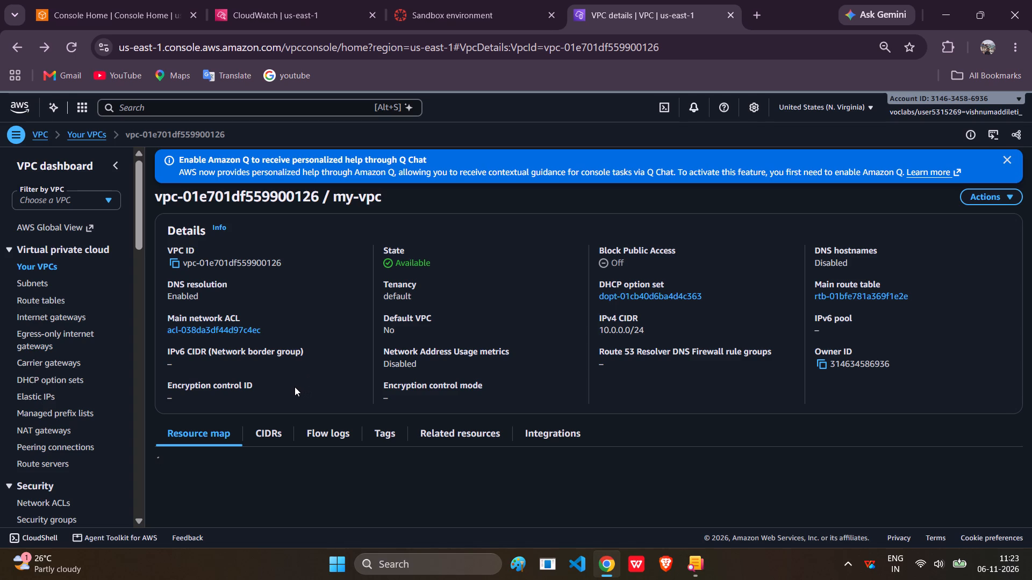
Review the IPv4 CIDRs associated with my-vpc.
{"action": "scroll", "coordinate": [295, 382], "scroll_direction": "up", "scroll_amount": 5}
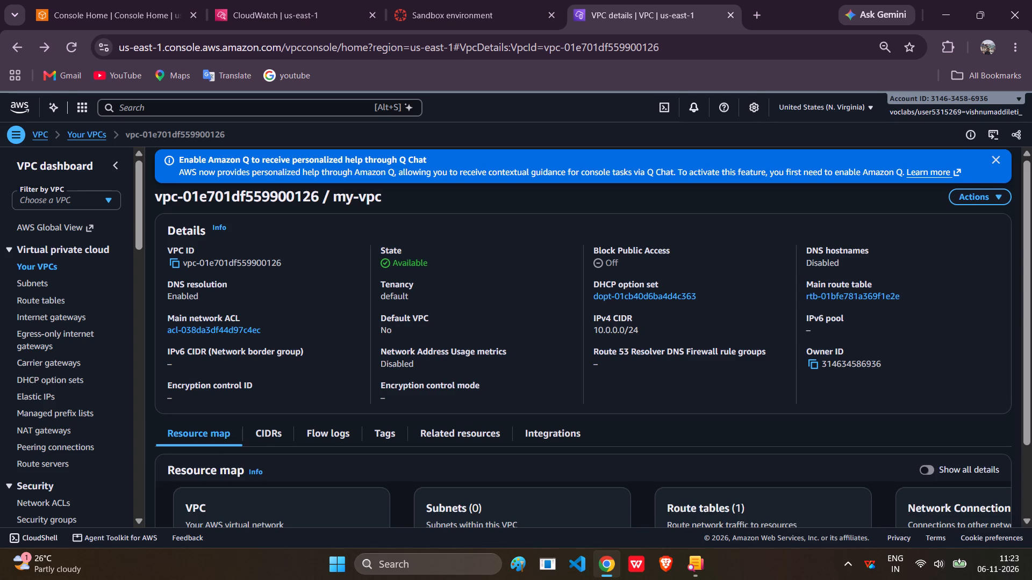
{"action": "left_click", "coordinate": [266, 439]}
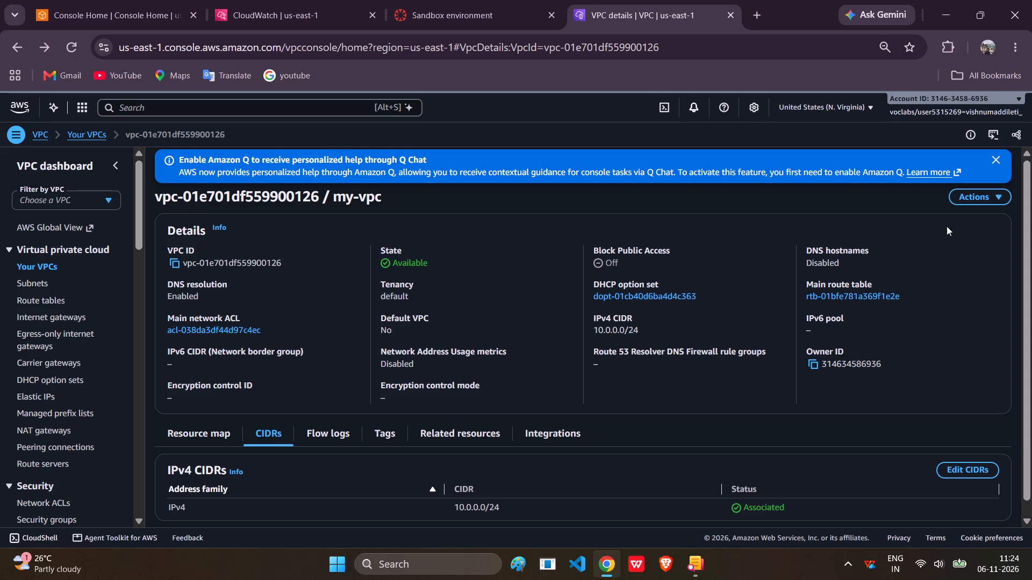
{"action": "scroll", "coordinate": [780, 428], "scroll_direction": "down", "scroll_amount": 2}
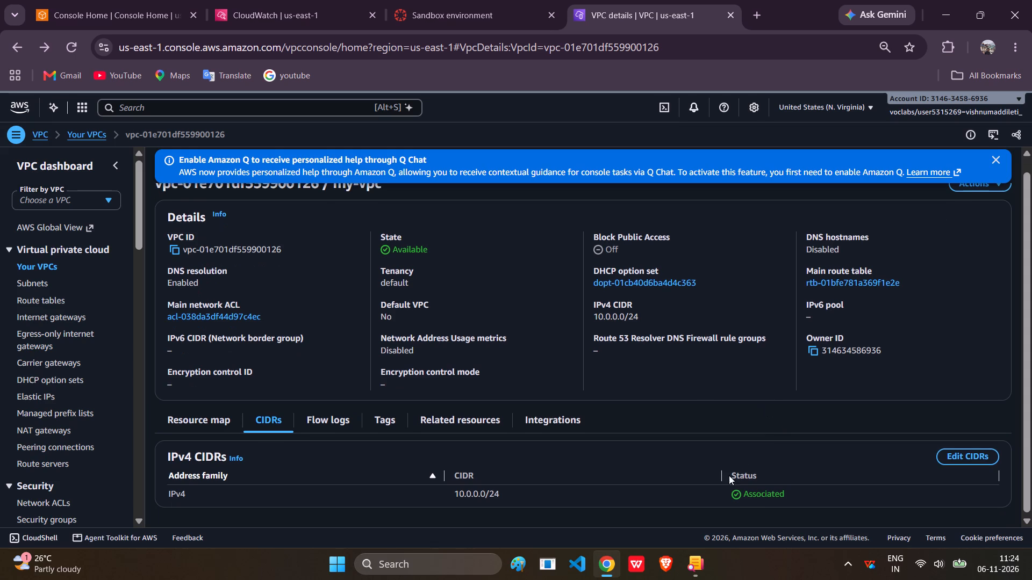
{"action": "scroll", "coordinate": [637, 494], "scroll_direction": "up", "scroll_amount": 2}
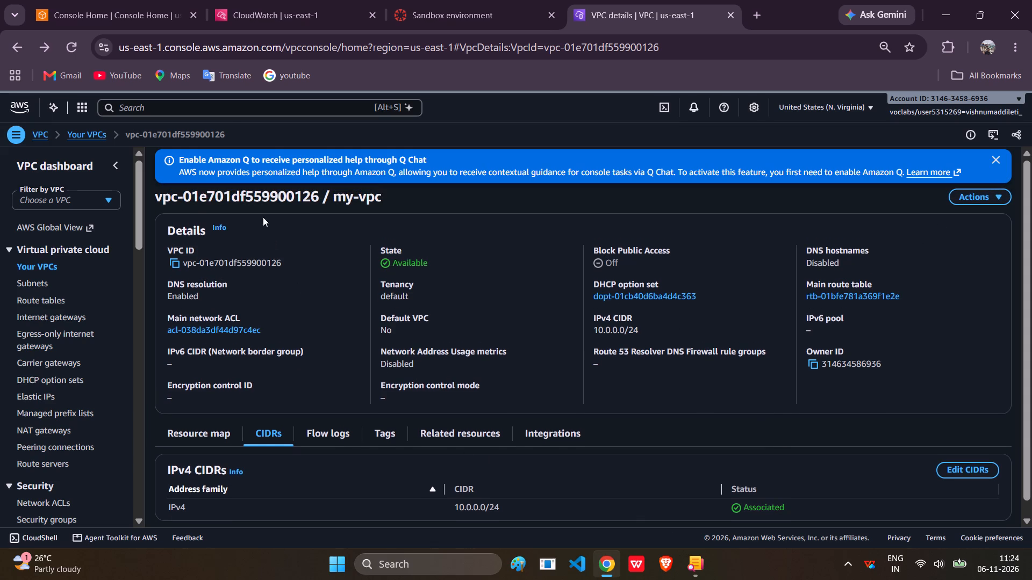
Search for the ec2 service, open its dashboard and start launching a new instance.
{"action": "left_click", "coordinate": [218, 113]}
{"action": "type", "text": "ec2"}
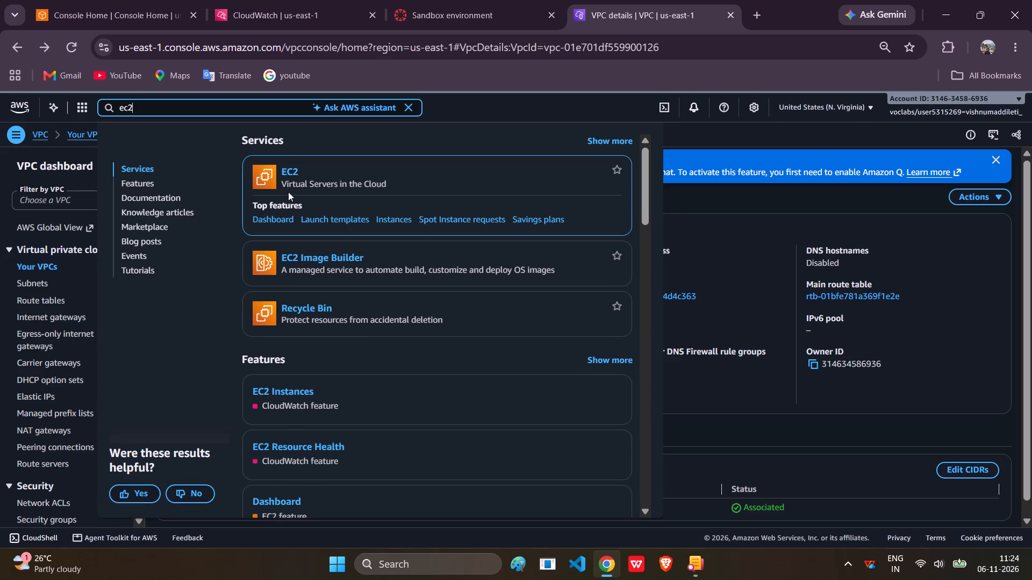
{"action": "left_click", "coordinate": [295, 169]}
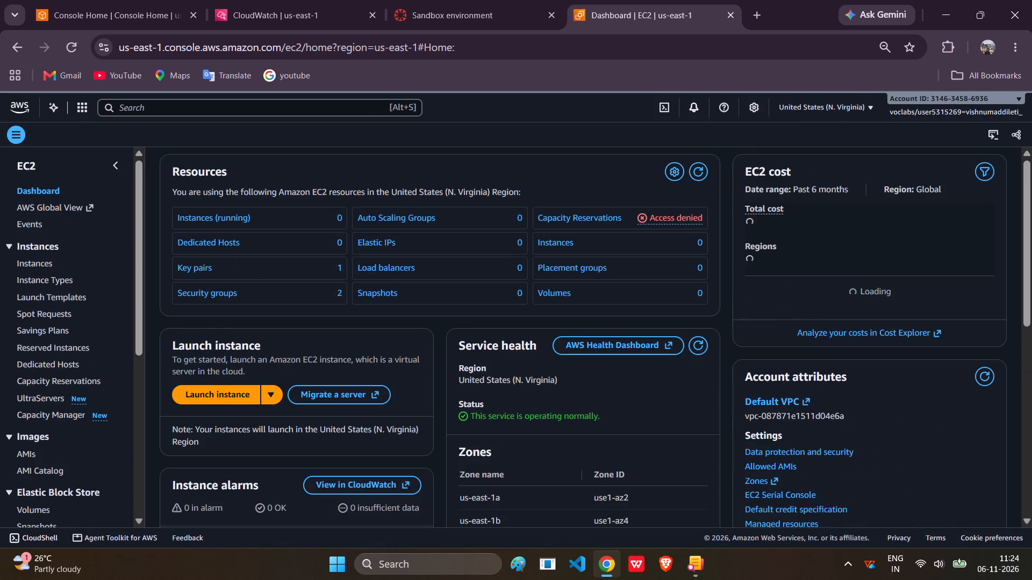
{"action": "scroll", "coordinate": [268, 381], "scroll_direction": "down", "scroll_amount": 3}
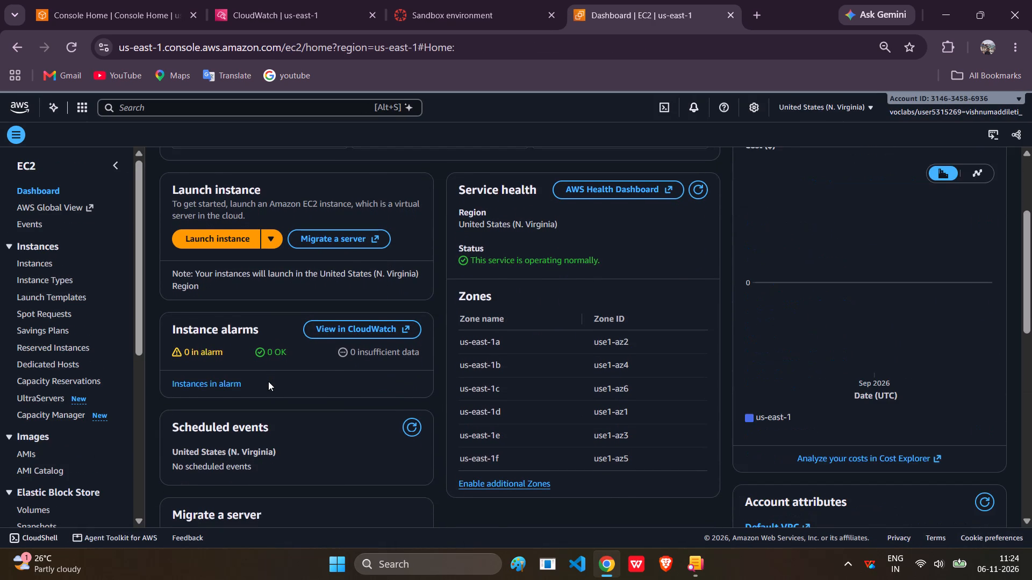
{"action": "scroll", "coordinate": [268, 381], "scroll_direction": "up", "scroll_amount": 7}
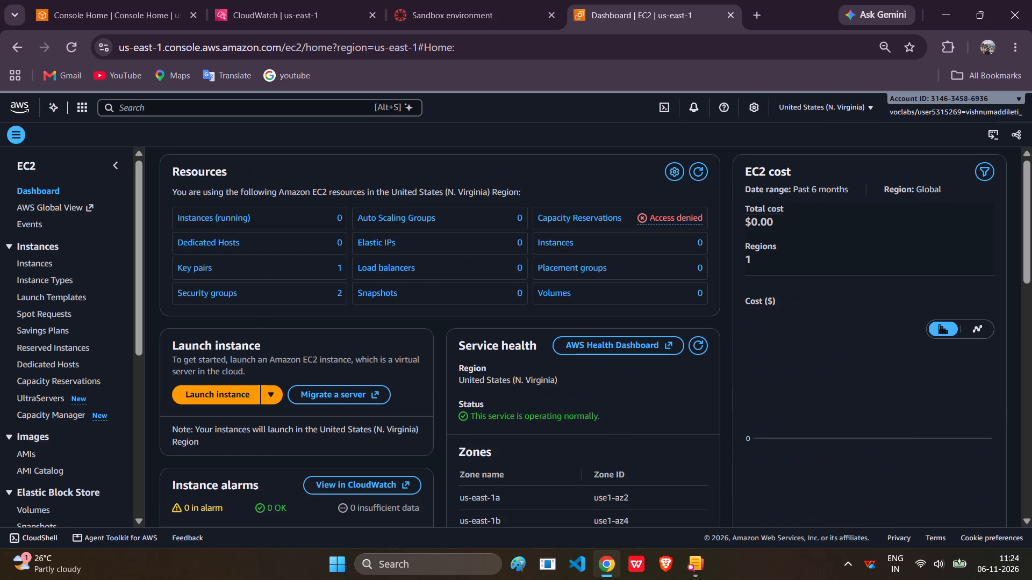
{"action": "scroll", "coordinate": [389, 429], "scroll_direction": "down", "scroll_amount": 2}
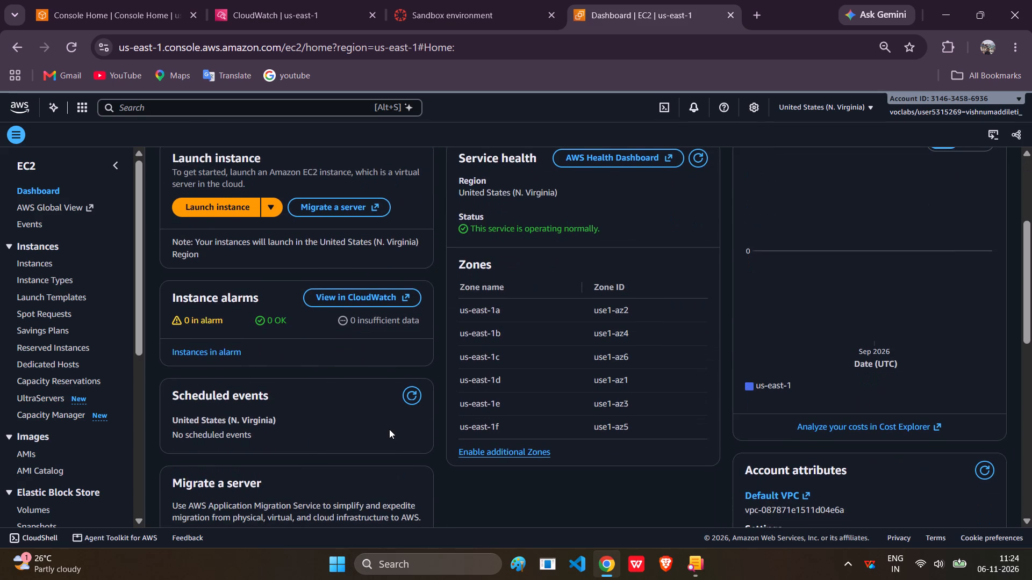
{"action": "left_click", "coordinate": [189, 205]}
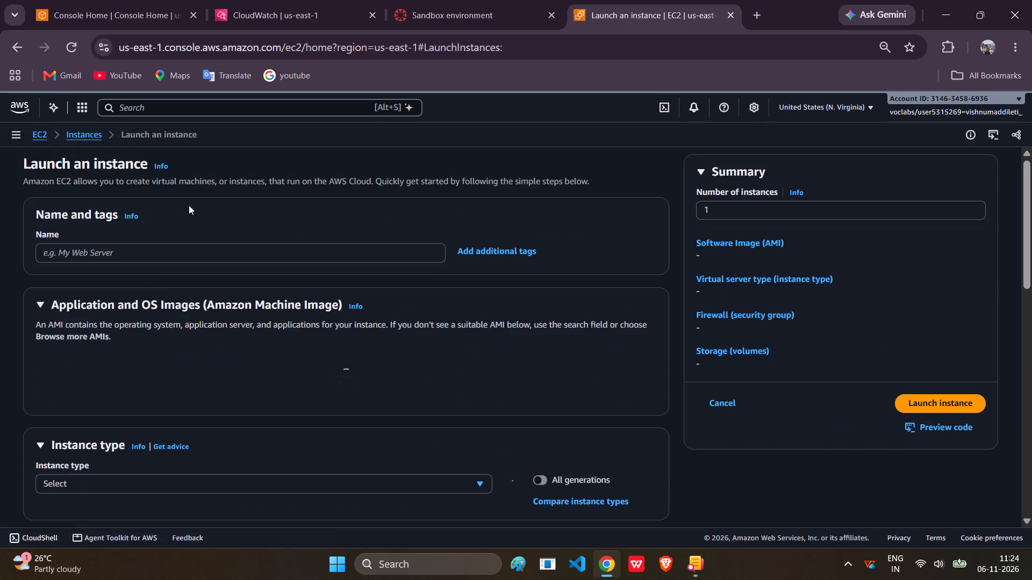
Name the new instance "my web server" and use the Amazon Linux image.
{"action": "left_click", "coordinate": [145, 245]}
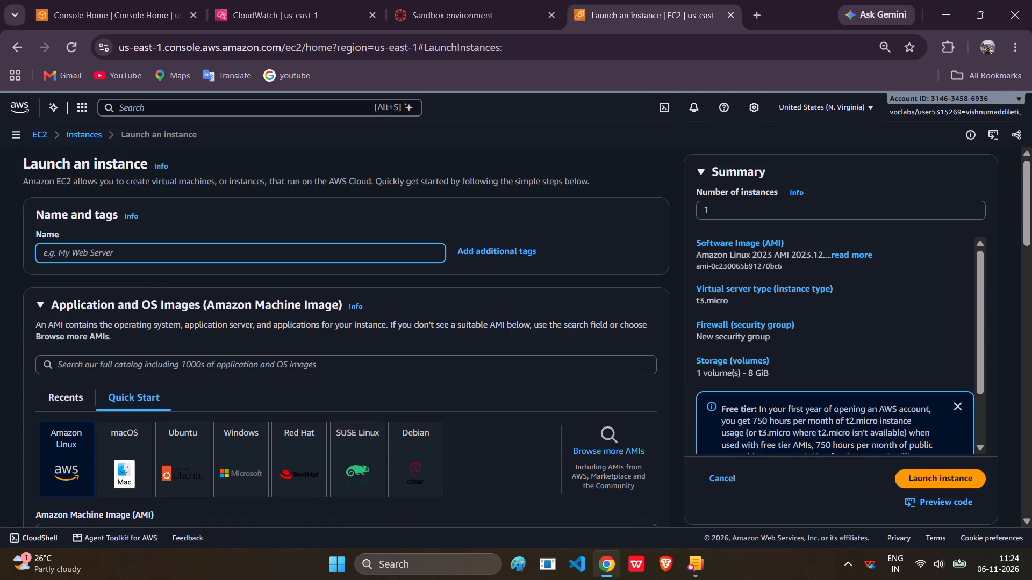
{"action": "type", "text": "my we"}
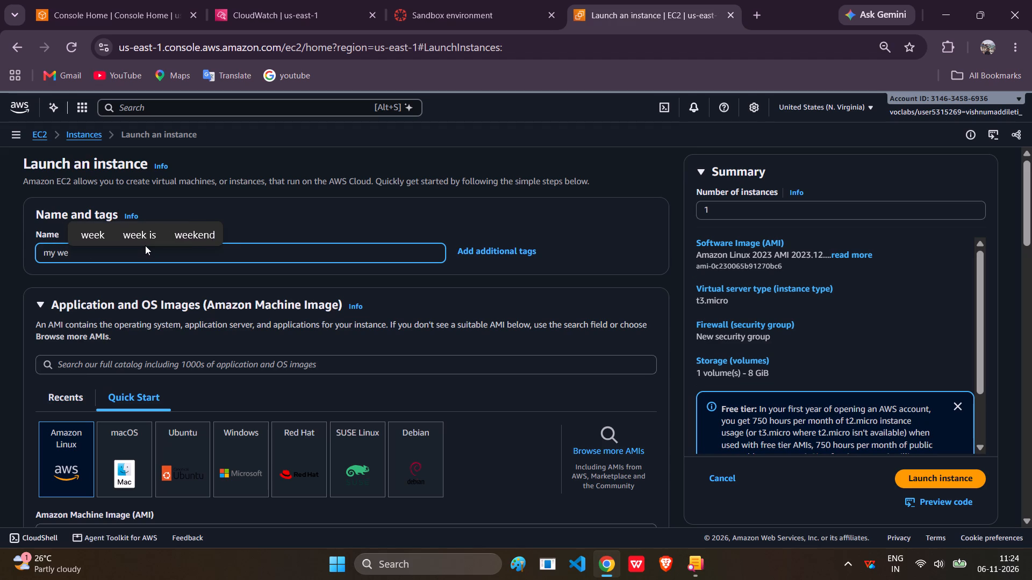
{"action": "type", "text": "b server"}
{"action": "scroll", "coordinate": [145, 245], "scroll_direction": "down", "scroll_amount": 2}
{"action": "left_click", "coordinate": [63, 449]}
Set the instance type to t2.micro.
{"action": "scroll", "coordinate": [63, 449], "scroll_direction": "down", "scroll_amount": 5}
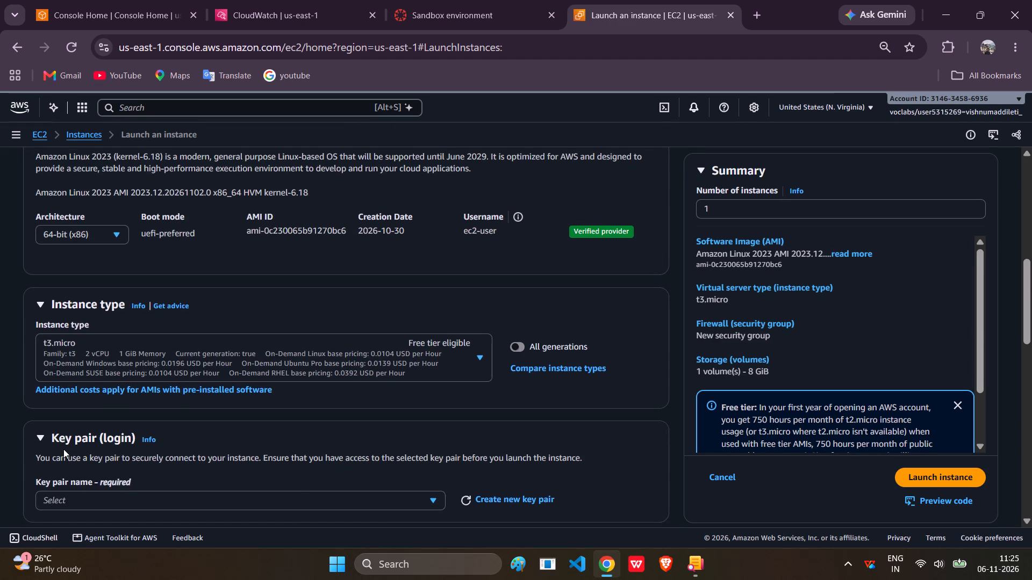
{"action": "left_click_drag", "start_coordinate": [182, 288], "coordinate": [184, 308]}
{"action": "left_click", "coordinate": [184, 308]}
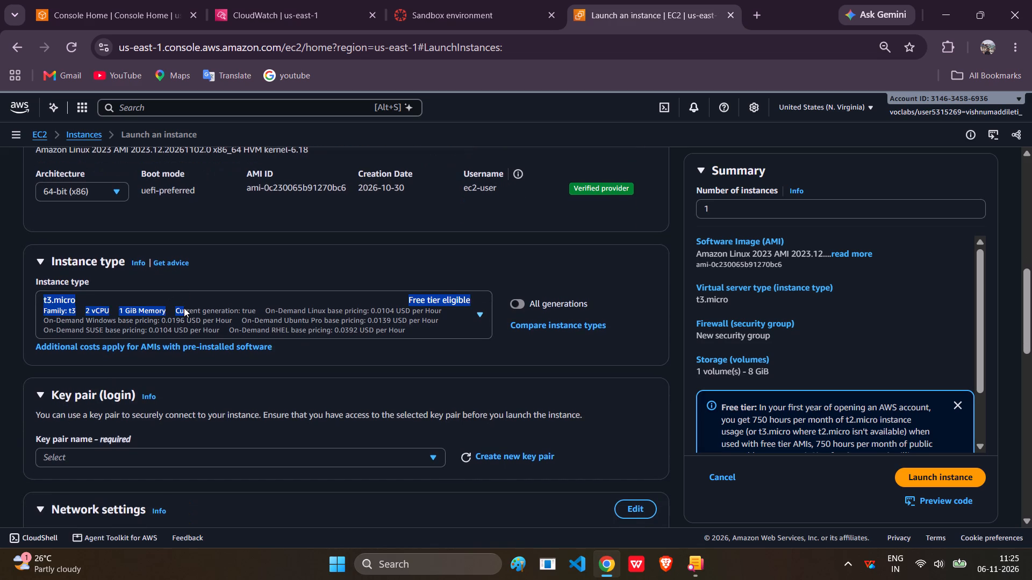
{"action": "left_click", "coordinate": [298, 313]}
{"action": "left_click", "coordinate": [298, 313]}
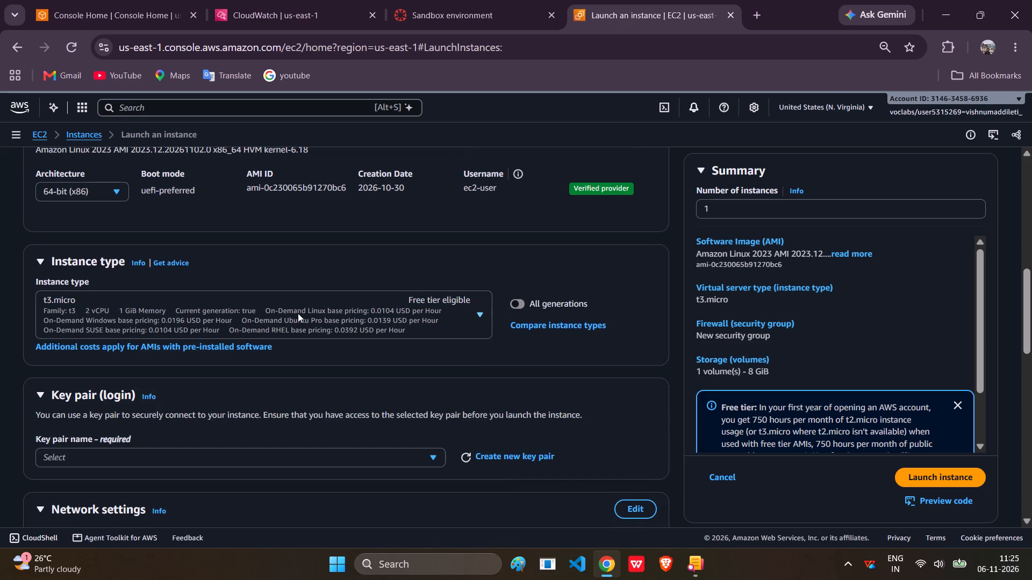
{"action": "left_click", "coordinate": [131, 439]}
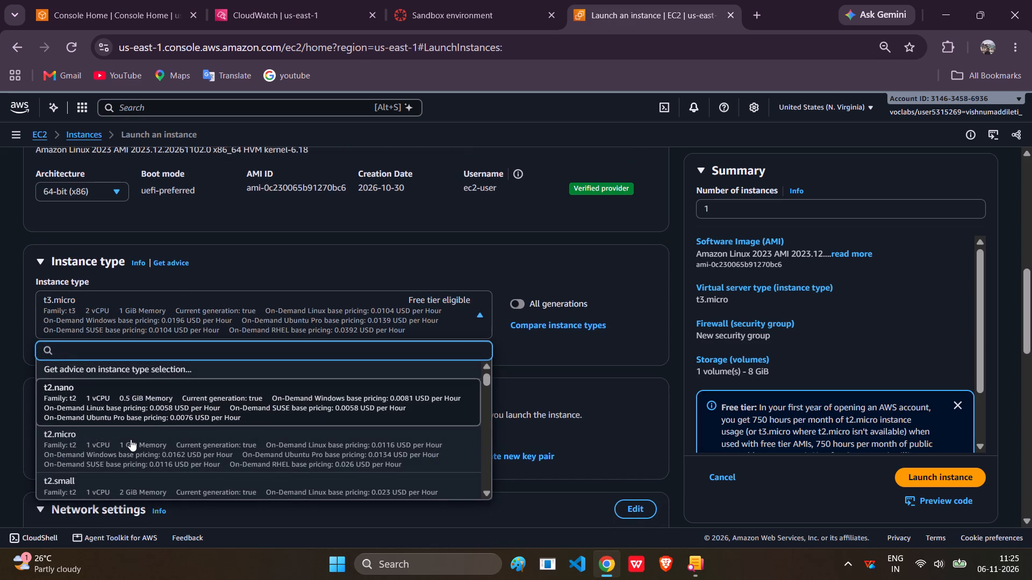
Choose vockey as the instance's login key pair.
{"action": "left_click", "coordinate": [138, 453]}
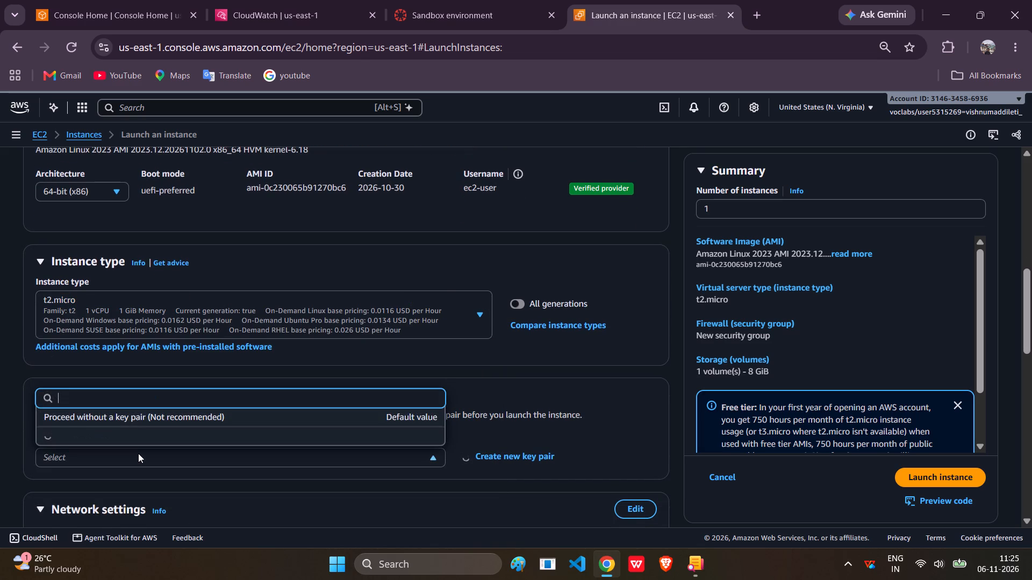
{"action": "left_click", "coordinate": [253, 433]}
{"action": "scroll", "coordinate": [253, 433], "scroll_direction": "down", "scroll_amount": 2}
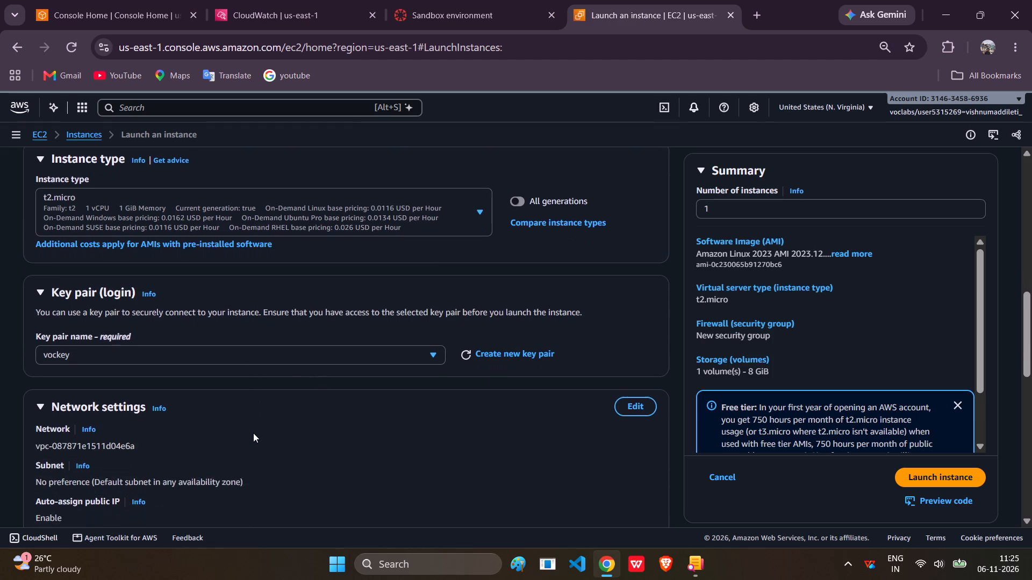
Review the instance's network and firewall settings, including the source options for SSH traffic.
{"action": "scroll", "coordinate": [253, 433], "scroll_direction": "down", "scroll_amount": 4}
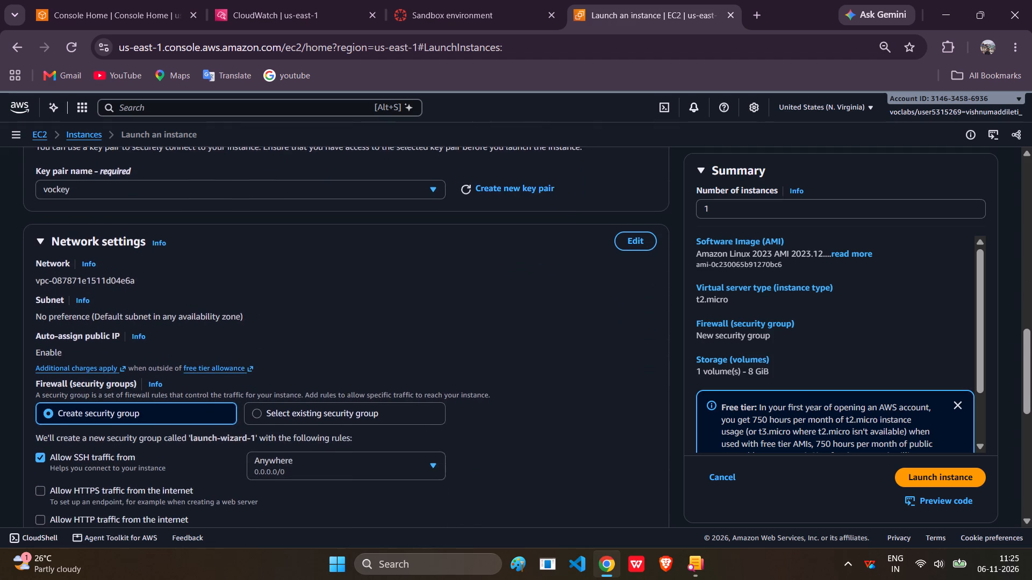
{"action": "scroll", "coordinate": [253, 433], "scroll_direction": "down", "scroll_amount": 2}
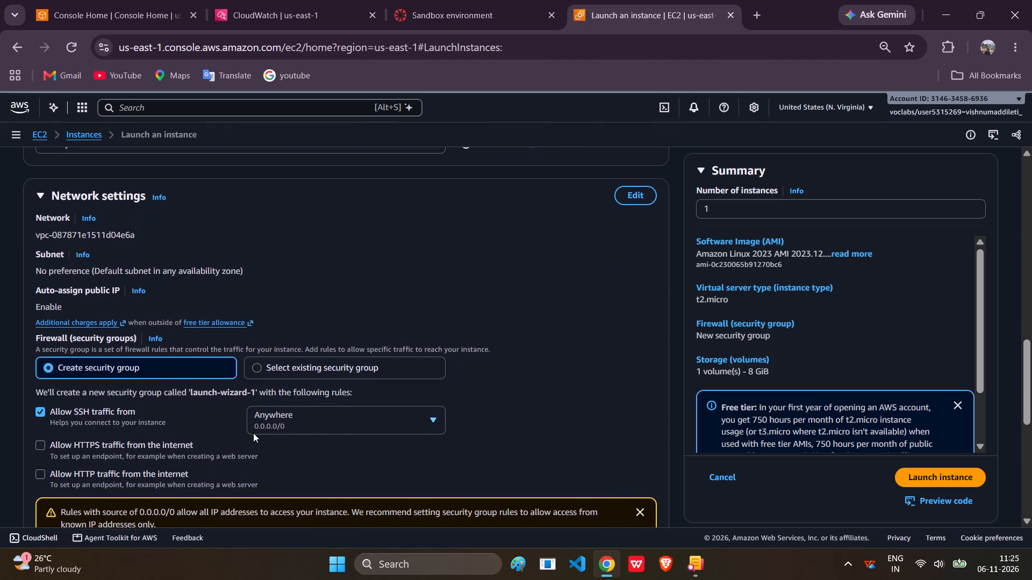
{"action": "scroll", "coordinate": [253, 433], "scroll_direction": "down", "scroll_amount": 1}
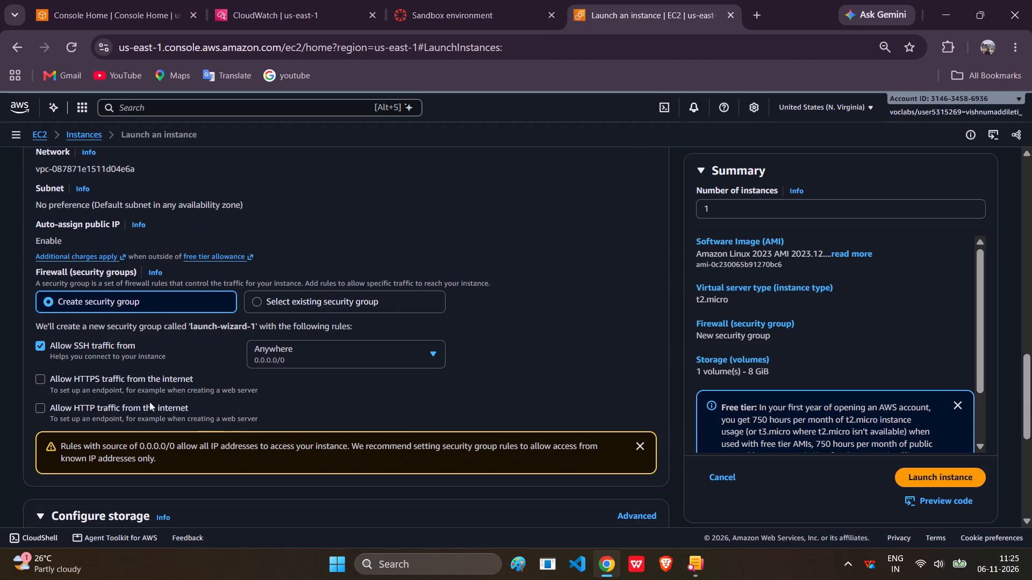
{"action": "left_click", "coordinate": [372, 346]}
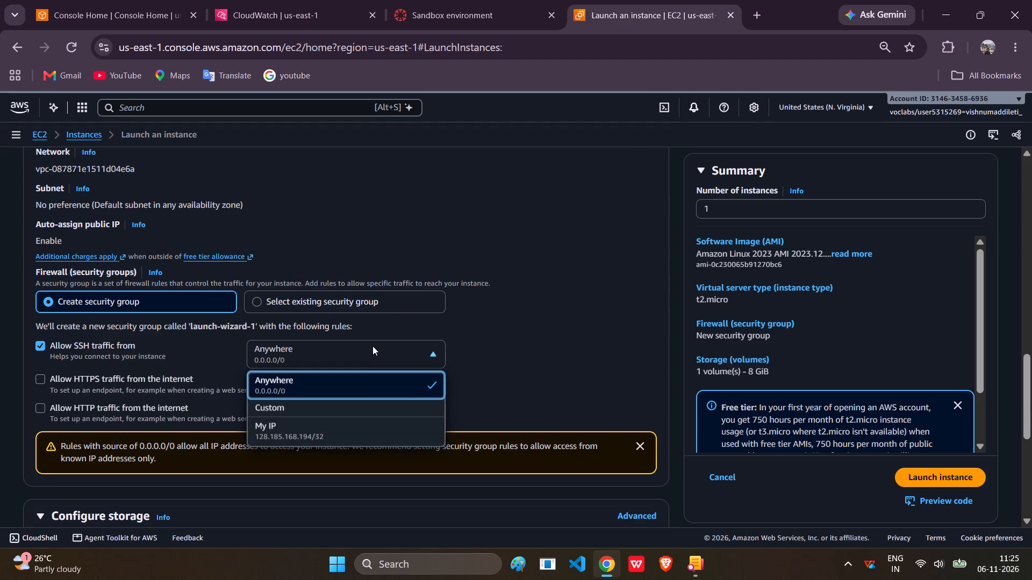
{"action": "left_click", "coordinate": [378, 356]}
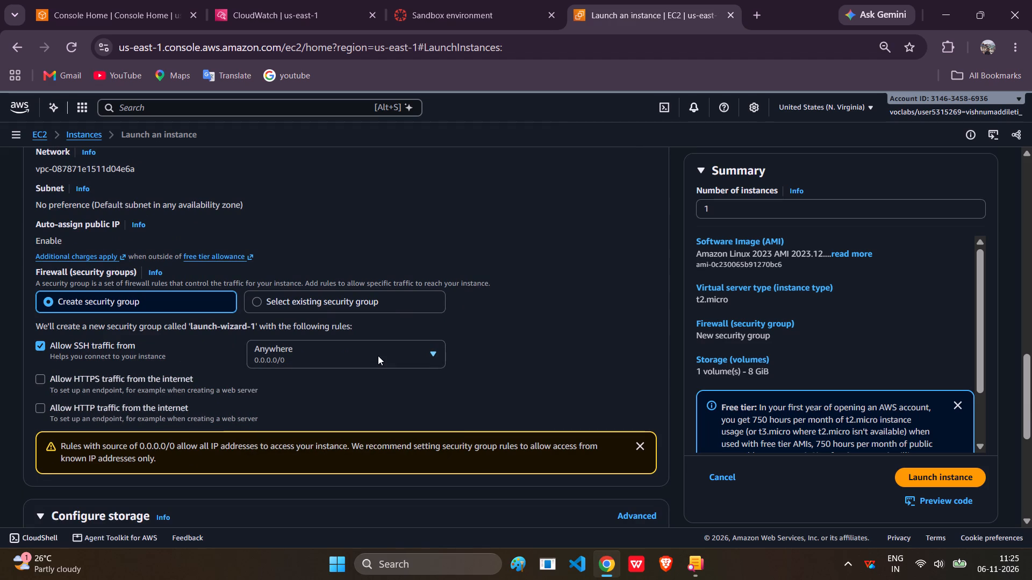
Review the instance's machine image, instance type, key pair and storage settings, including the root volume type options.
{"action": "scroll", "coordinate": [378, 356], "scroll_direction": "up", "scroll_amount": 4}
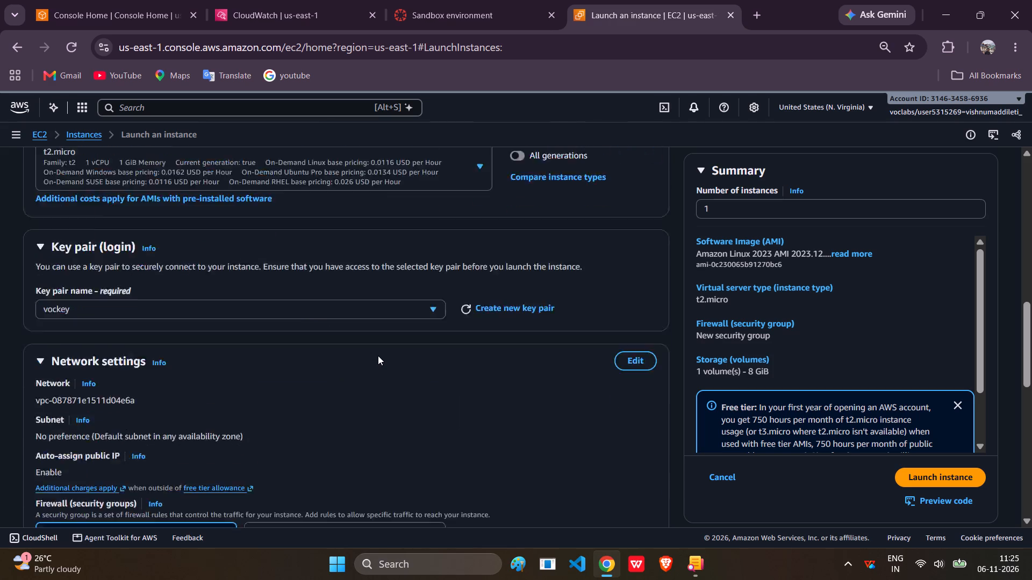
{"action": "scroll", "coordinate": [378, 356], "scroll_direction": "up", "scroll_amount": 1}
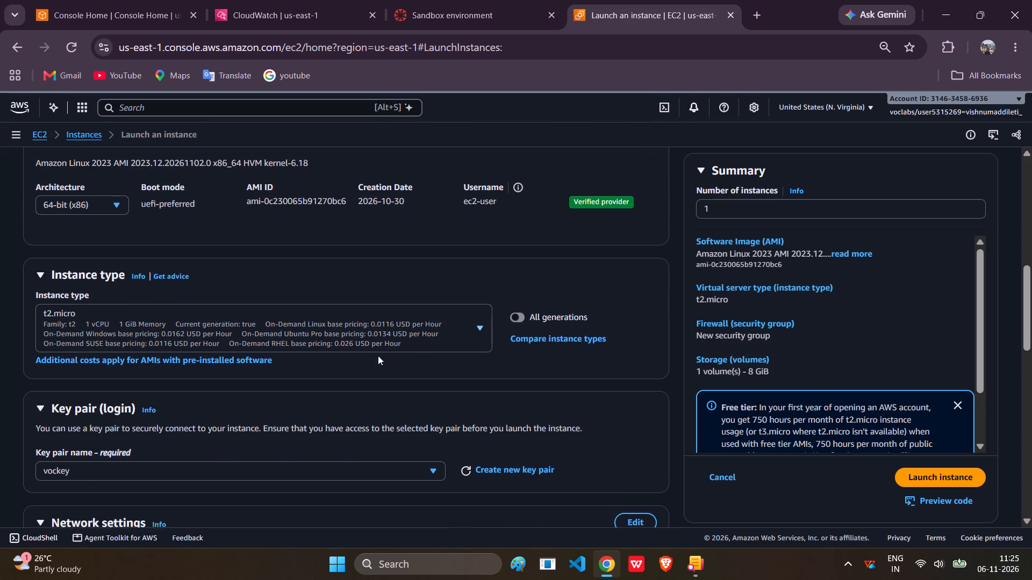
{"action": "scroll", "coordinate": [378, 356], "scroll_direction": "up", "scroll_amount": 3}
{"action": "scroll", "coordinate": [378, 356], "scroll_direction": "down", "scroll_amount": 2}
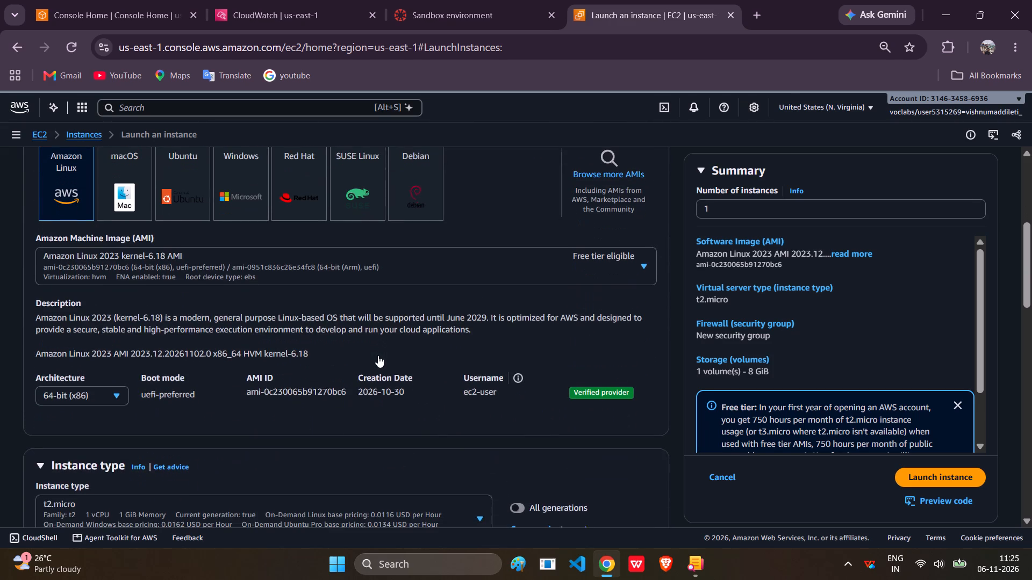
{"action": "scroll", "coordinate": [378, 356], "scroll_direction": "down", "scroll_amount": 3}
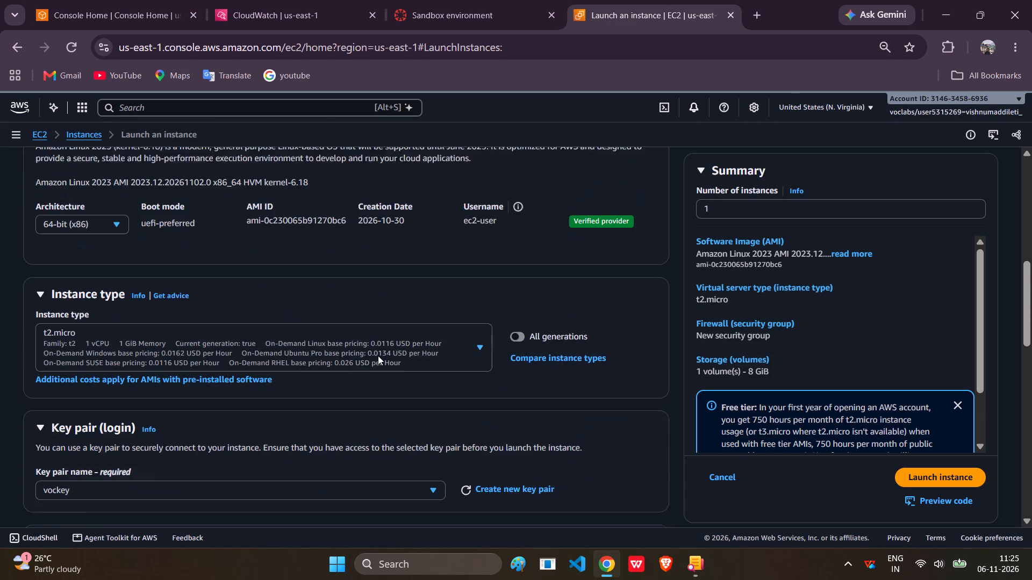
{"action": "scroll", "coordinate": [378, 356], "scroll_direction": "down", "scroll_amount": 1}
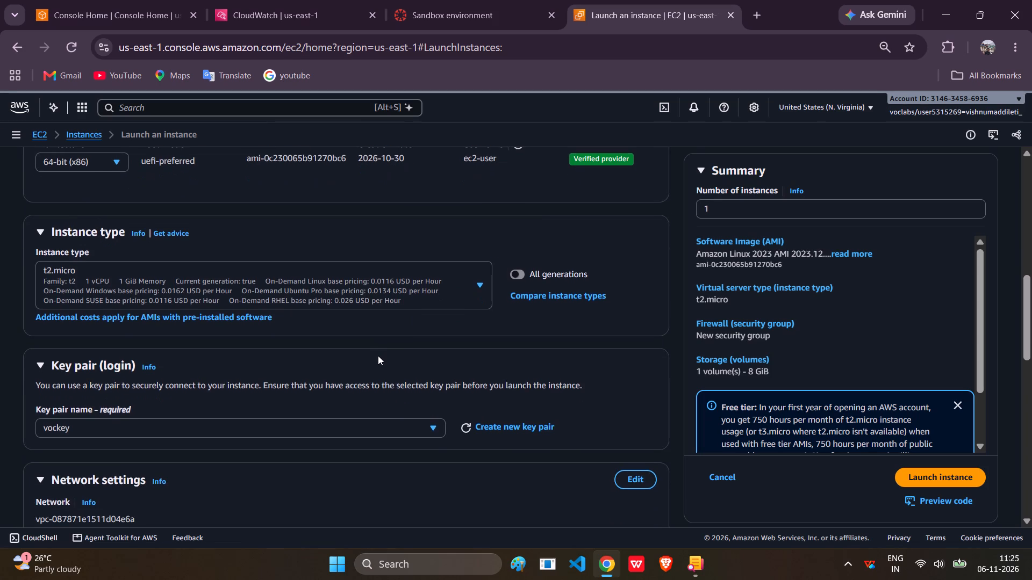
{"action": "scroll", "coordinate": [378, 356], "scroll_direction": "down", "scroll_amount": 4}
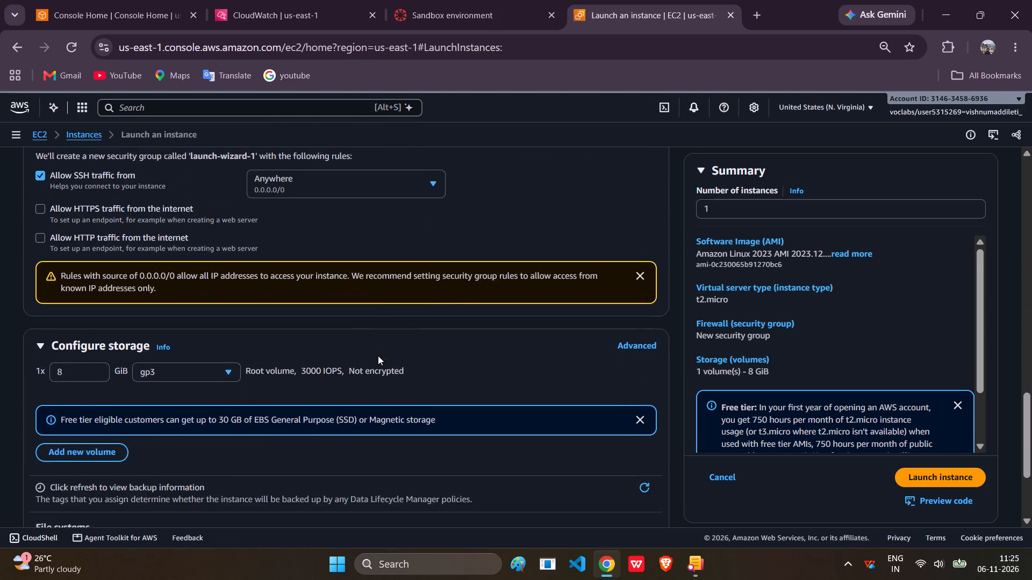
{"action": "scroll", "coordinate": [378, 356], "scroll_direction": "down", "scroll_amount": 3}
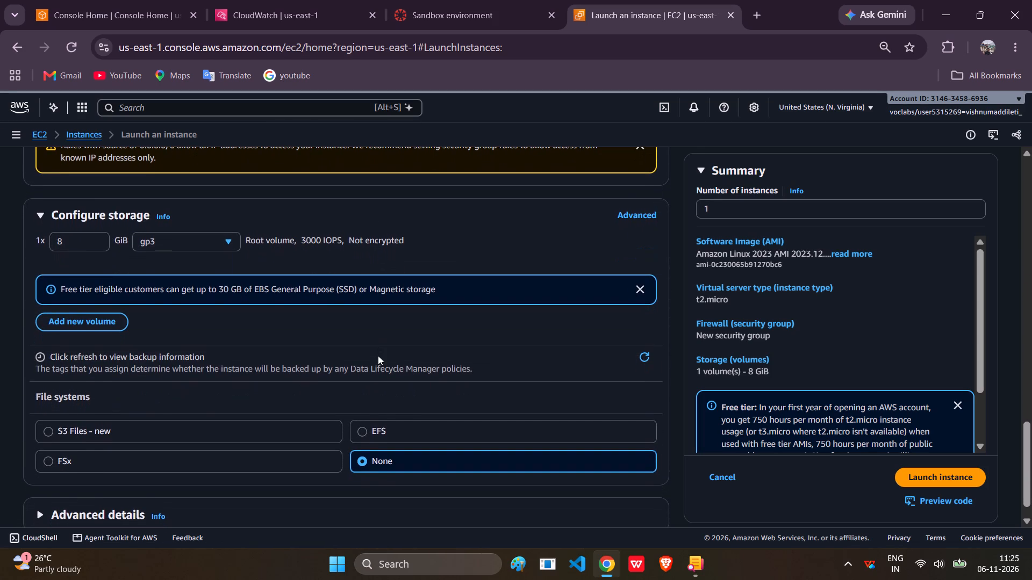
{"action": "left_click", "coordinate": [209, 238]}
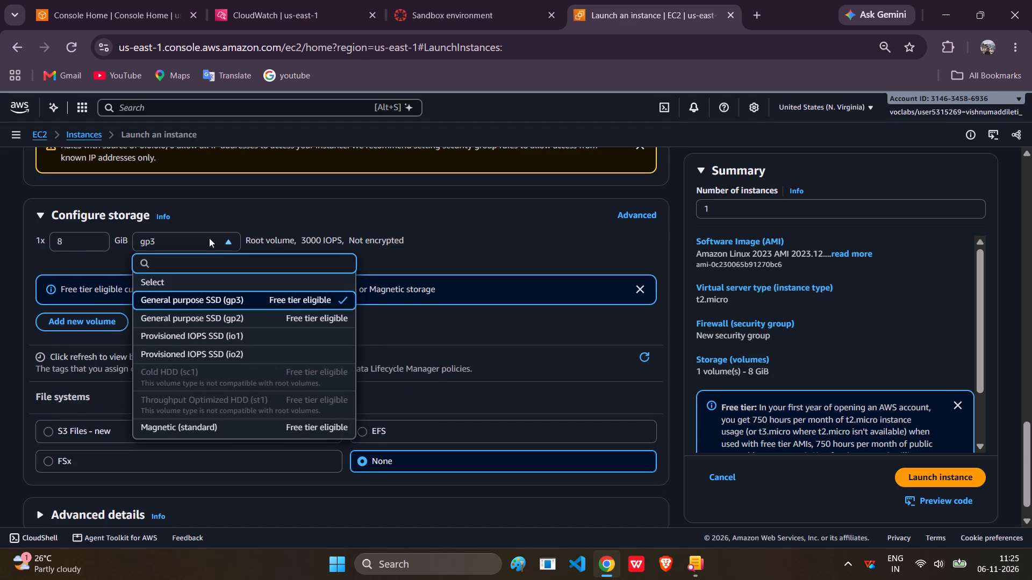
{"action": "left_click", "coordinate": [209, 238]}
{"action": "scroll", "coordinate": [209, 238], "scroll_direction": "down", "scroll_amount": 1}
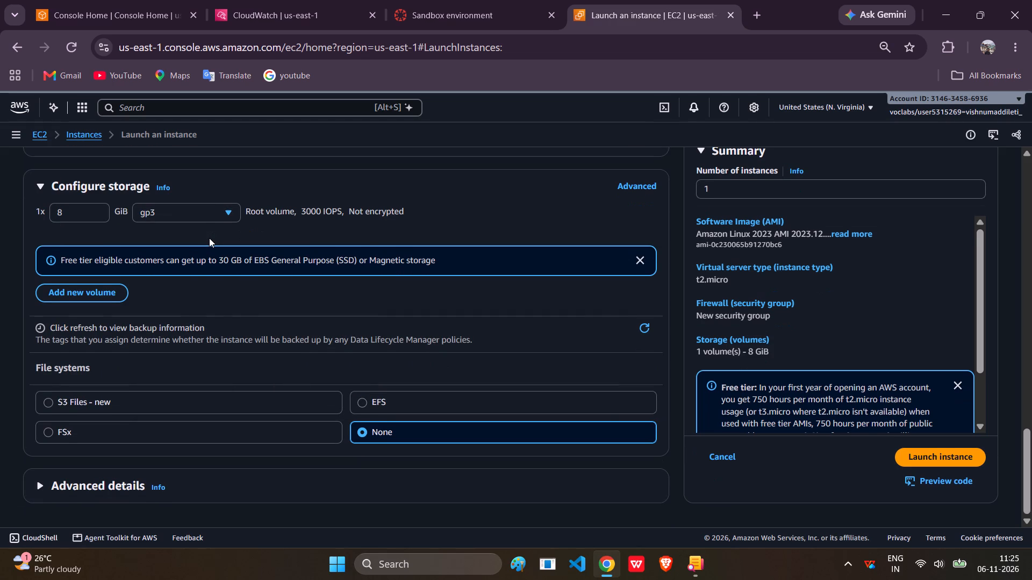
{"action": "scroll", "coordinate": [209, 238], "scroll_direction": "down", "scroll_amount": 1}
Allow HTTPS and HTTP traffic from the internet in the new security group.
{"action": "scroll", "coordinate": [435, 371], "scroll_direction": "up", "scroll_amount": 1}
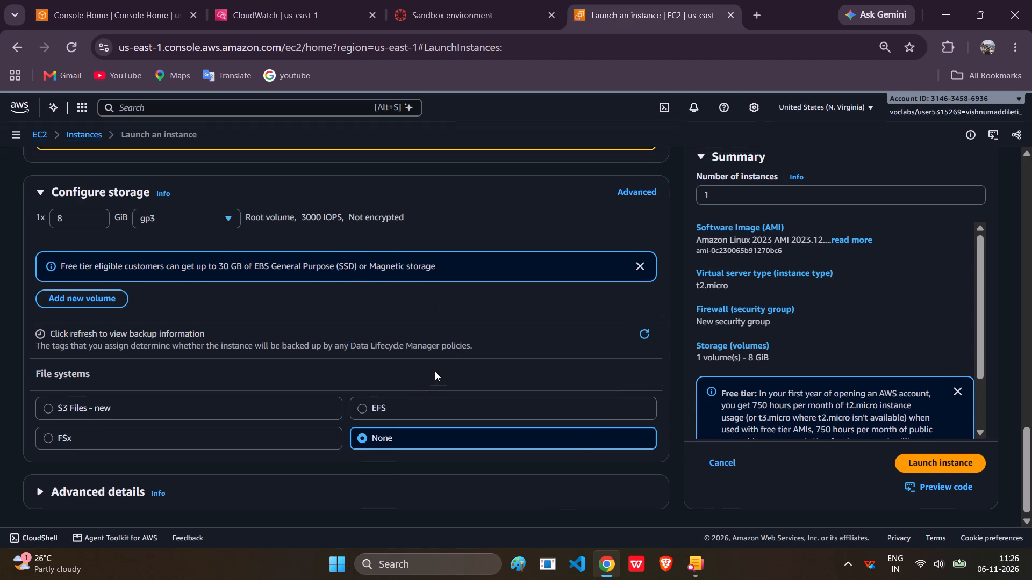
{"action": "scroll", "coordinate": [435, 371], "scroll_direction": "up", "scroll_amount": 3}
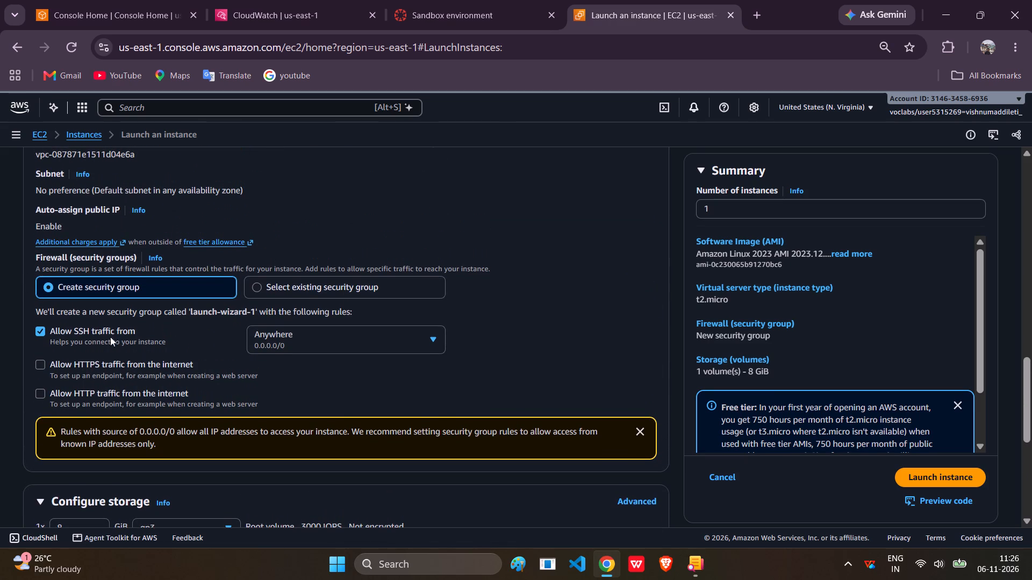
{"action": "left_click", "coordinate": [44, 366]}
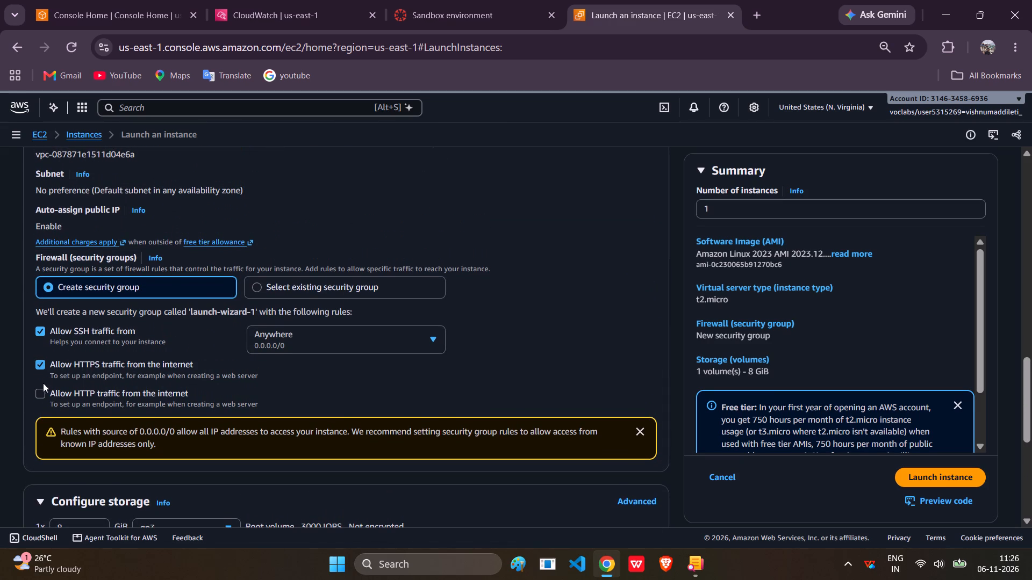
{"action": "left_click", "coordinate": [43, 393]}
Check the remaining configuration once more and launch the instance.
{"action": "scroll", "coordinate": [43, 393], "scroll_direction": "down", "scroll_amount": 5}
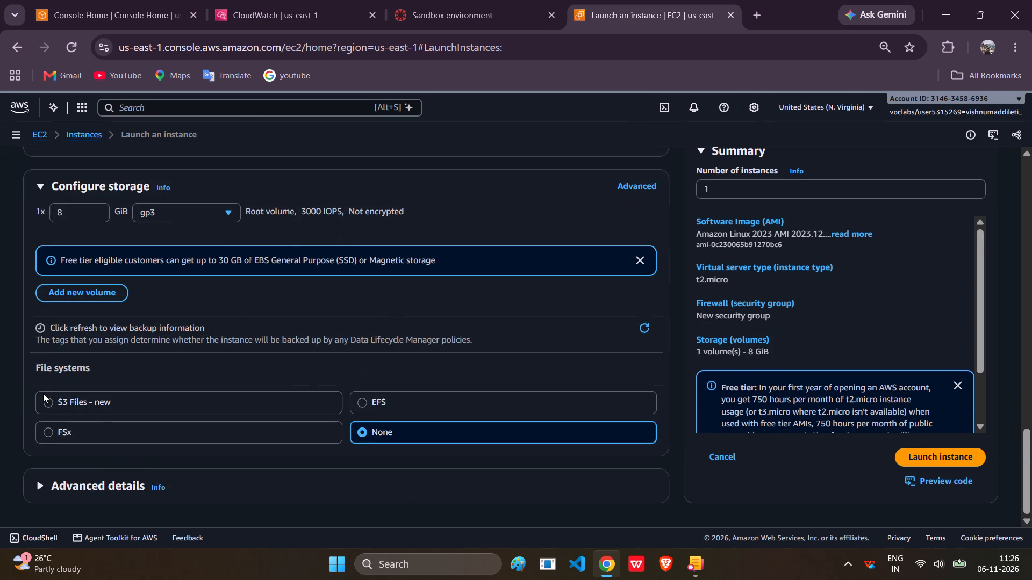
{"action": "scroll", "coordinate": [43, 393], "scroll_direction": "up", "scroll_amount": 5}
{"action": "scroll", "coordinate": [43, 393], "scroll_direction": "down", "scroll_amount": 1}
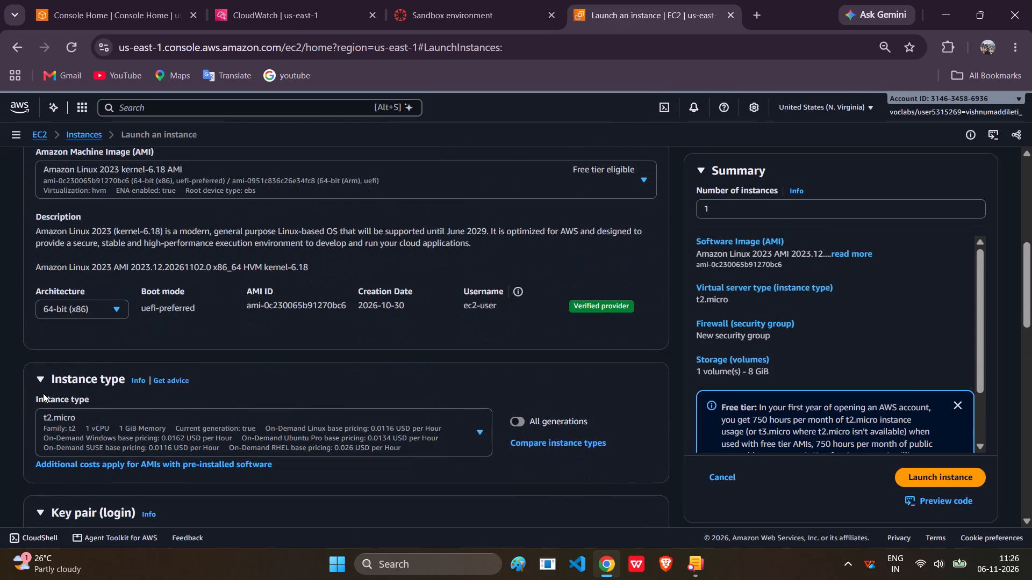
{"action": "scroll", "coordinate": [43, 393], "scroll_direction": "down", "scroll_amount": 1}
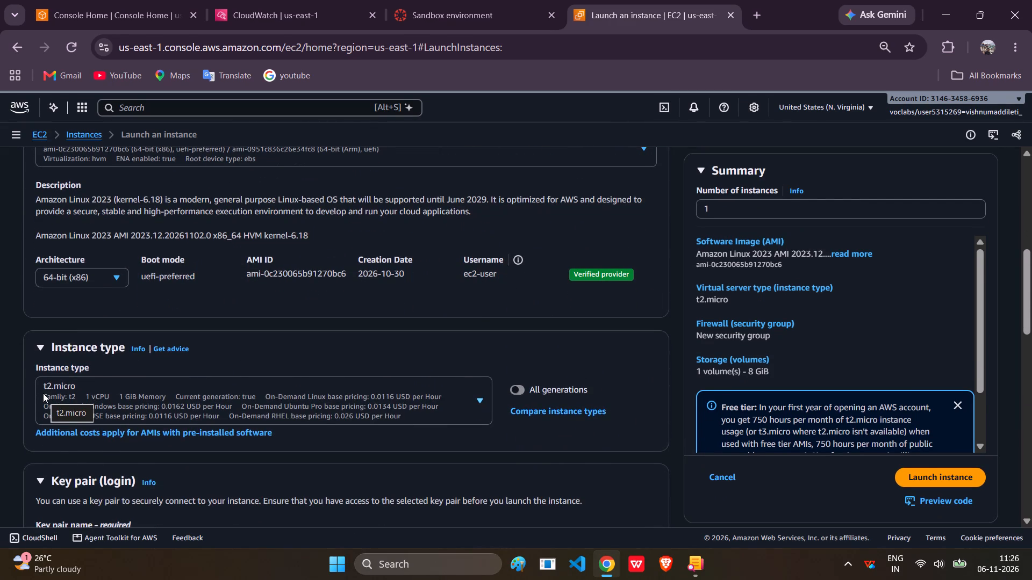
{"action": "scroll", "coordinate": [43, 393], "scroll_direction": "down", "scroll_amount": 1}
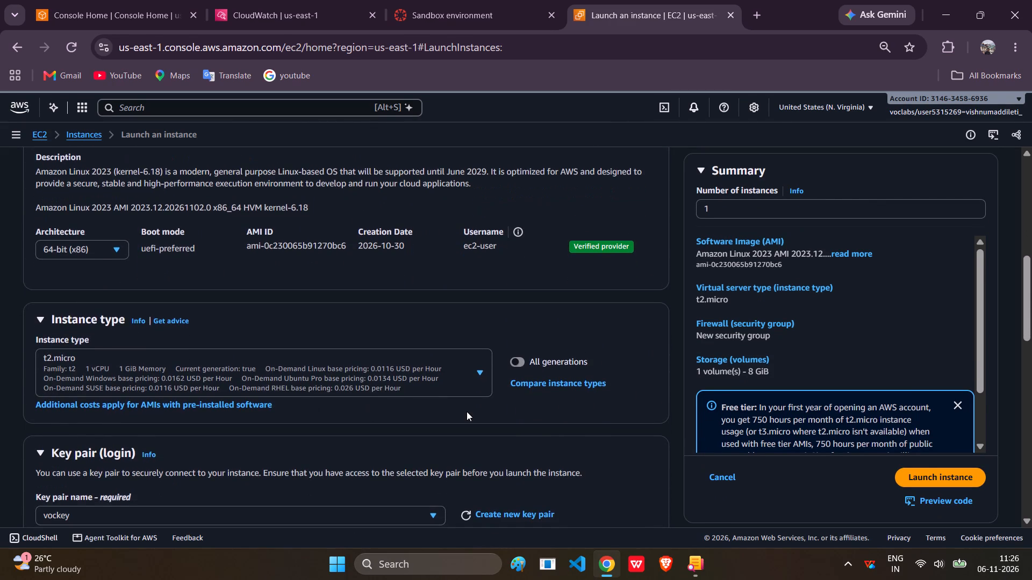
{"action": "scroll", "coordinate": [467, 411], "scroll_direction": "down", "scroll_amount": 6}
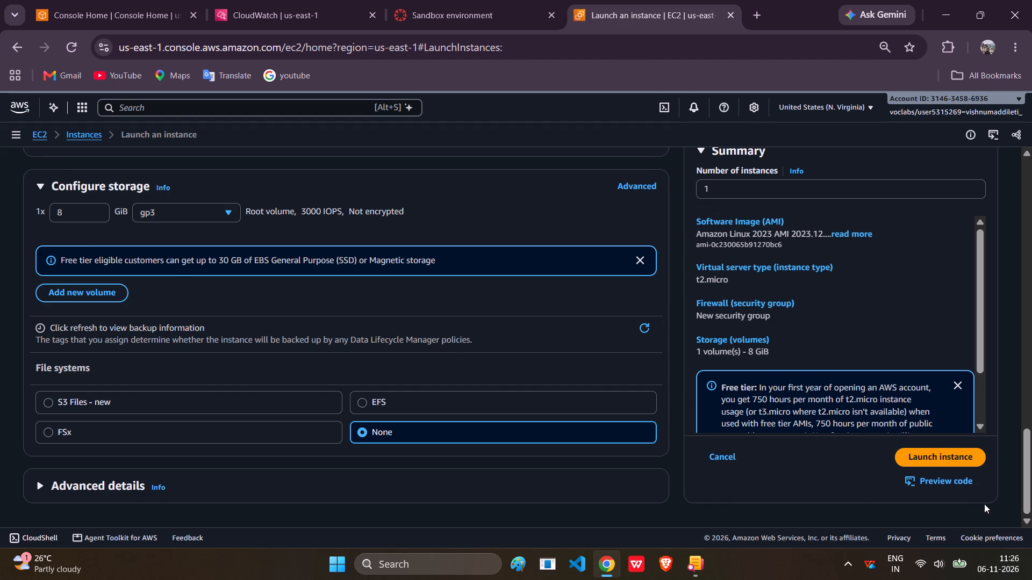
{"action": "left_click", "coordinate": [951, 462]}
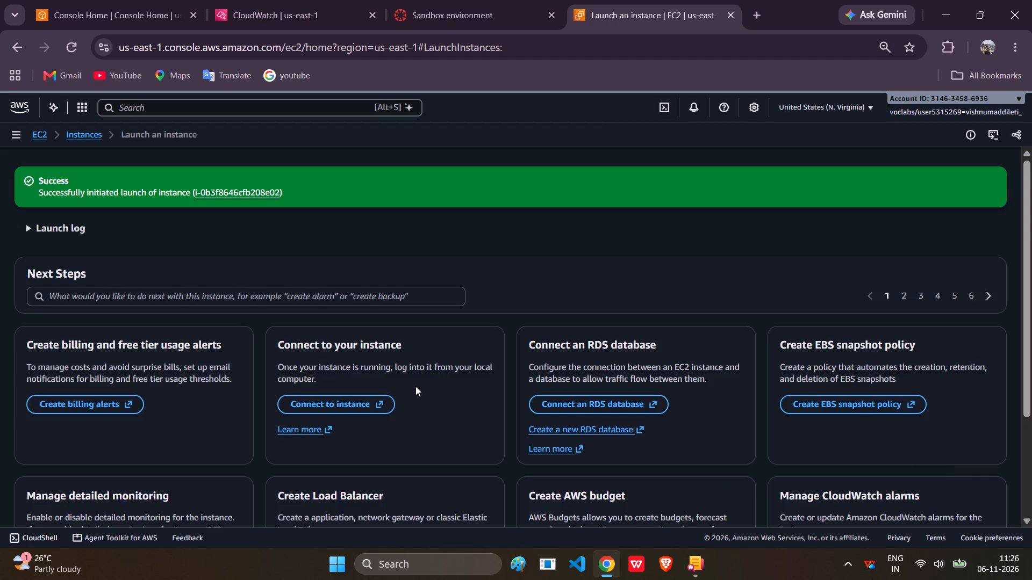
Go to the list of instances, select my web server and show its security details.
{"action": "scroll", "coordinate": [415, 386], "scroll_direction": "down", "scroll_amount": 2}
{"action": "scroll", "coordinate": [415, 386], "scroll_direction": "up", "scroll_amount": 4}
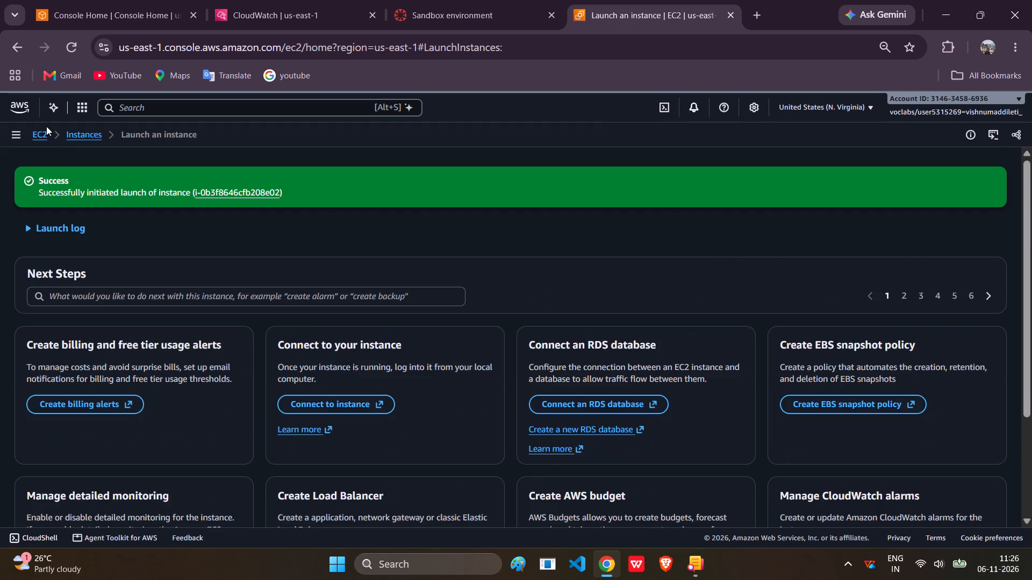
{"action": "left_click", "coordinate": [20, 134]}
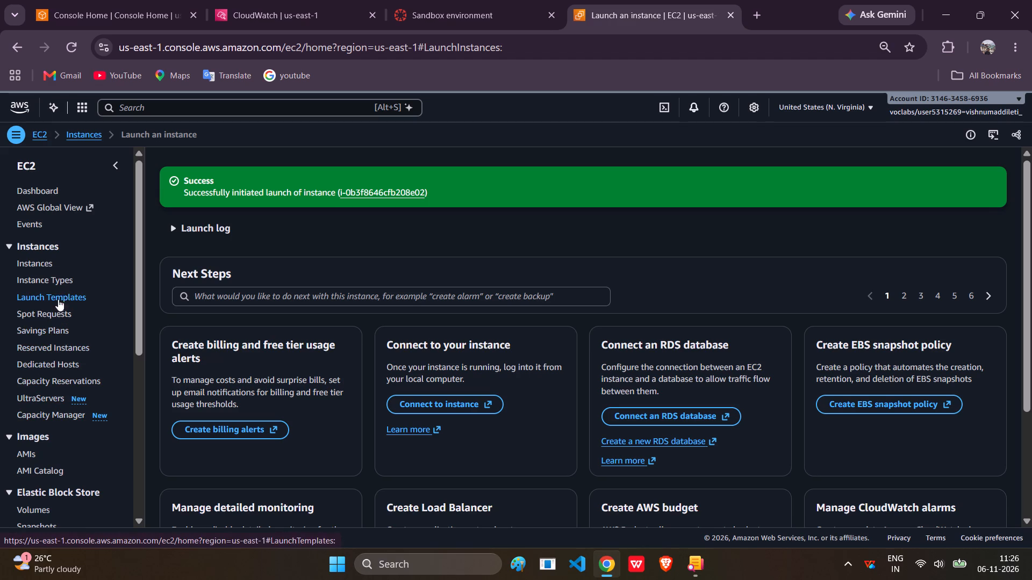
{"action": "left_click", "coordinate": [48, 259]}
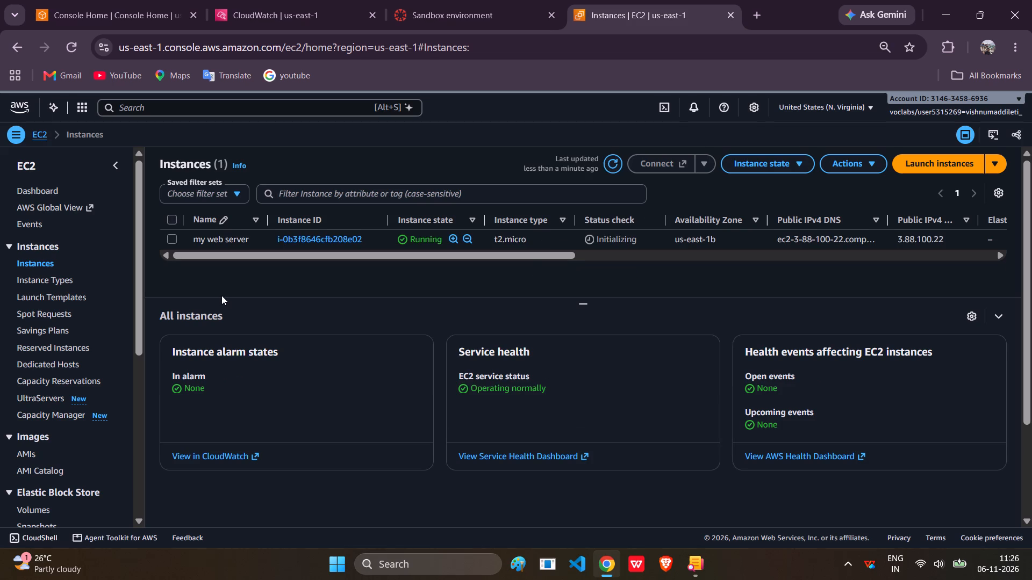
{"action": "left_click", "coordinate": [174, 234]}
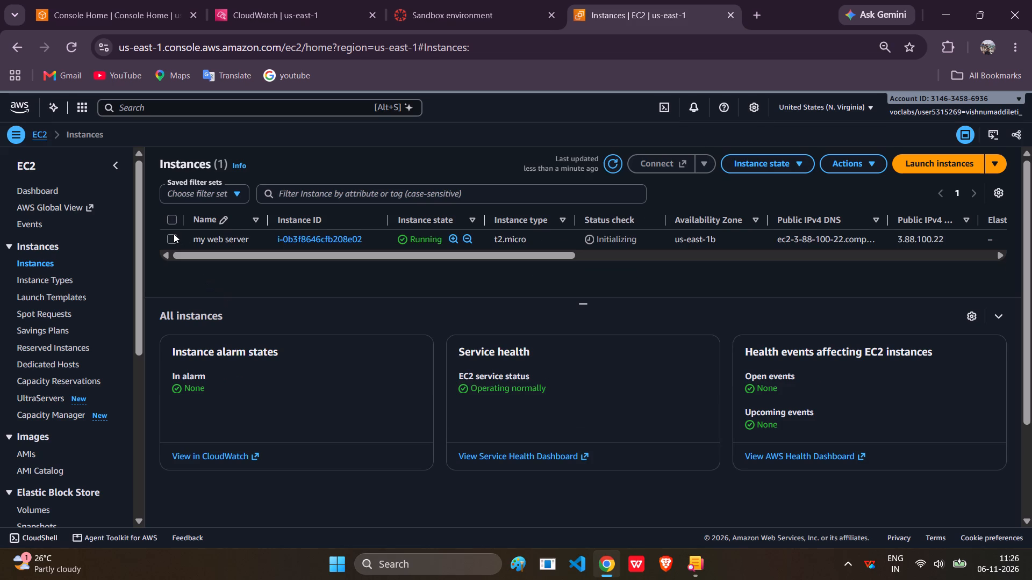
{"action": "left_click", "coordinate": [171, 237]}
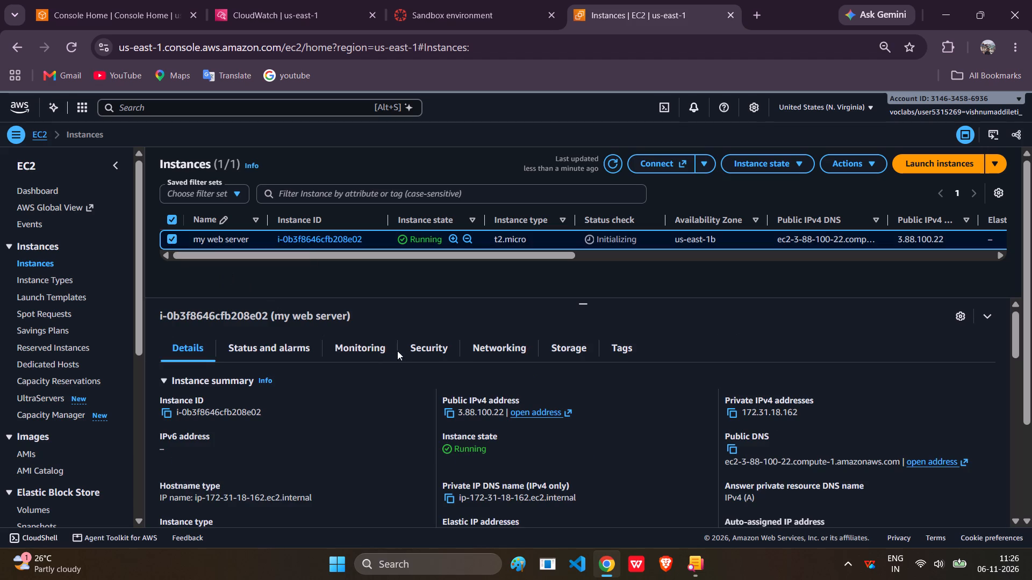
{"action": "left_click", "coordinate": [427, 354]}
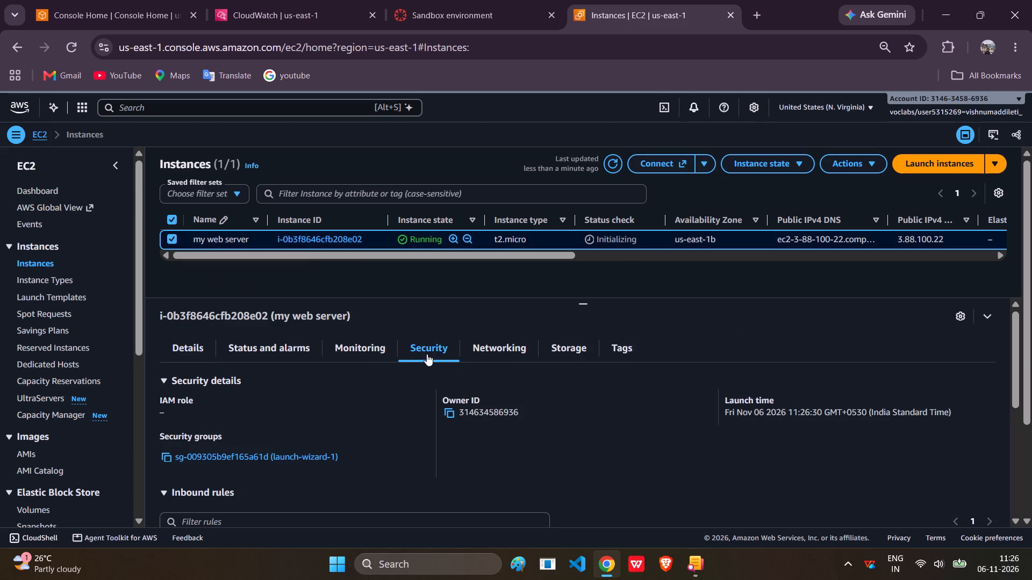
Start a launch template from the my web server instance and name it mytemplate.
{"action": "left_click", "coordinate": [870, 161]}
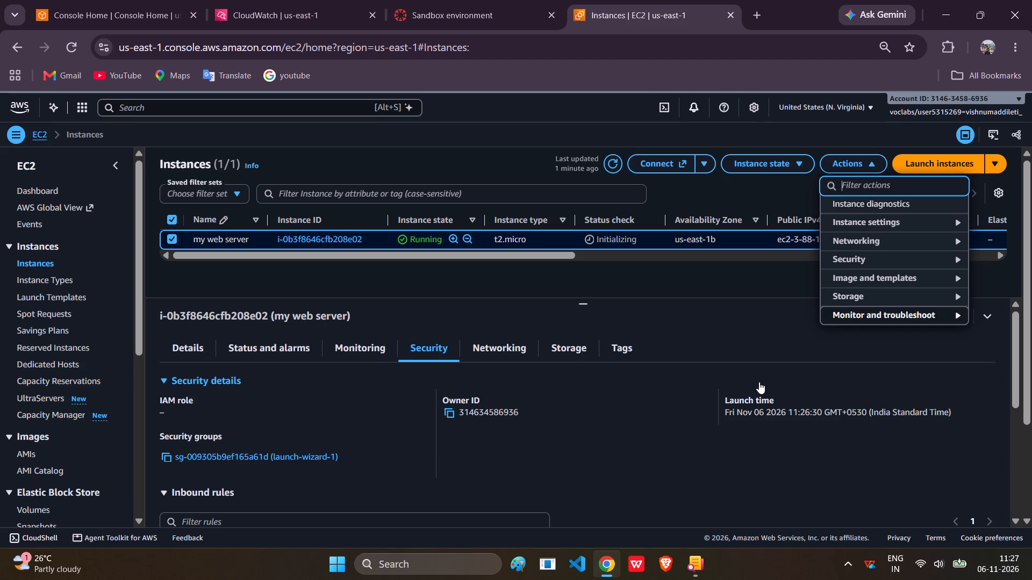
{"action": "left_click", "coordinate": [876, 277]}
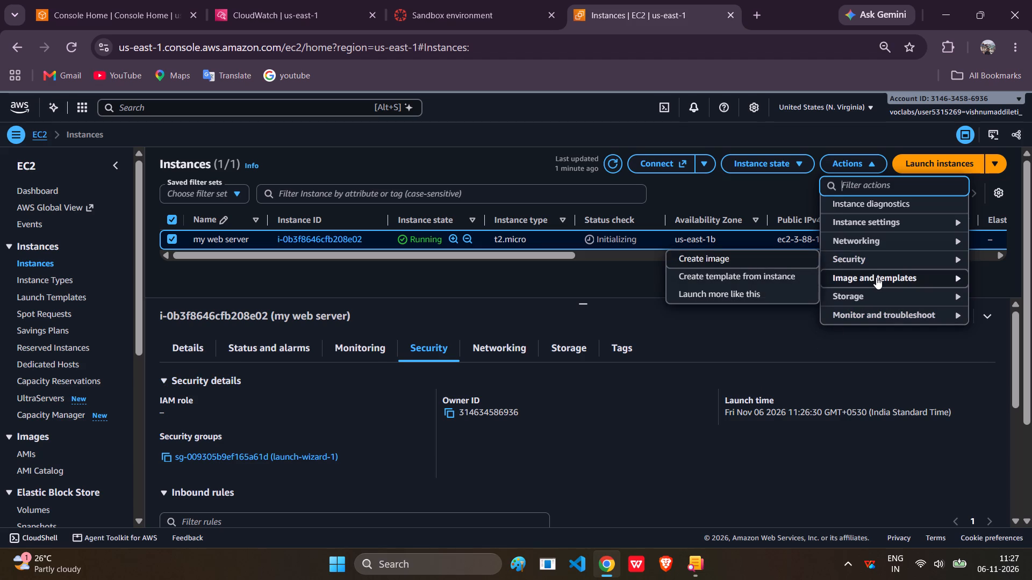
{"action": "left_click", "coordinate": [786, 278]}
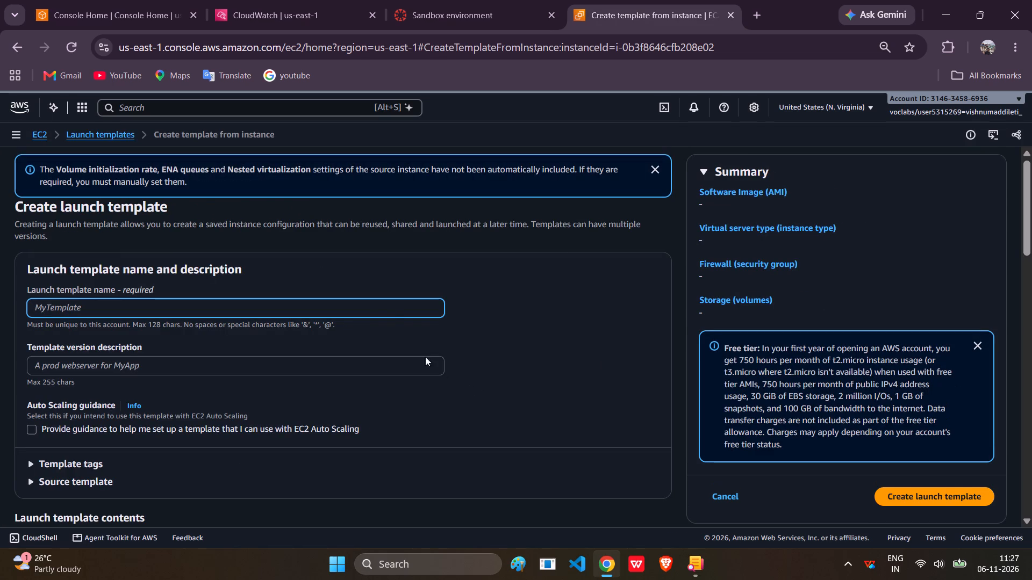
{"action": "left_click", "coordinate": [381, 307]}
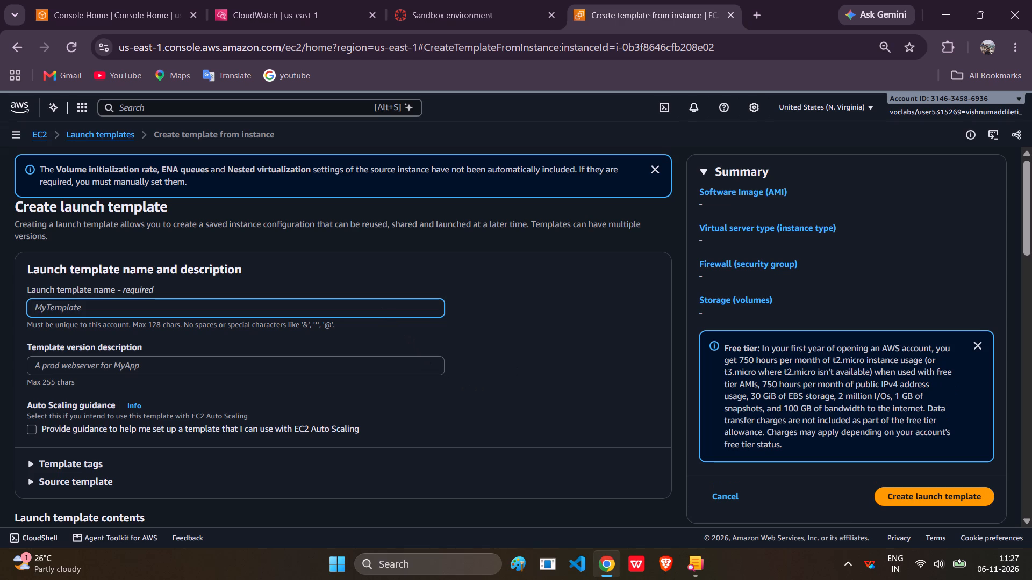
{"action": "type", "text": "mytemplate"}
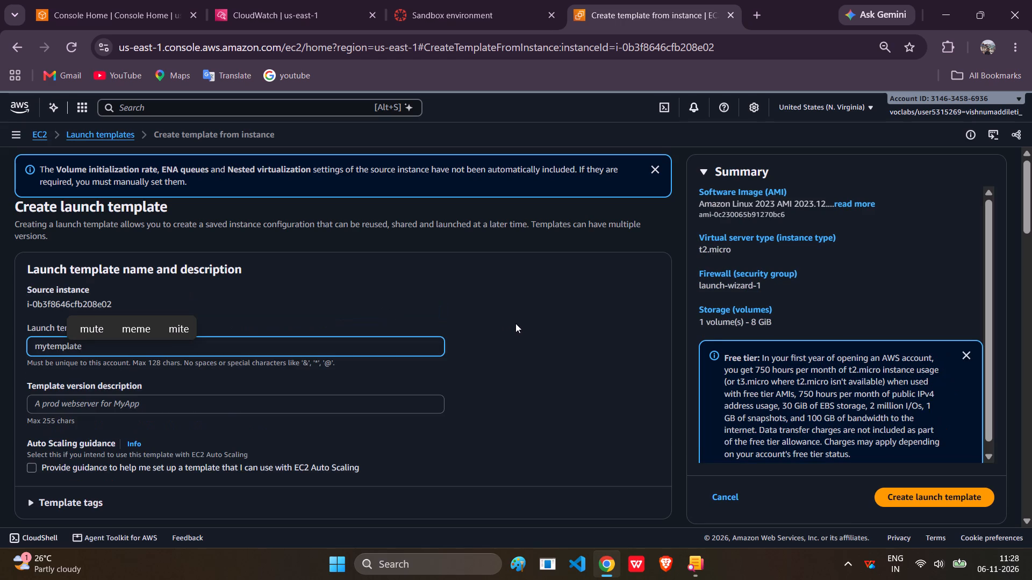
{"action": "scroll", "coordinate": [517, 323], "scroll_direction": "down", "scroll_amount": 1}
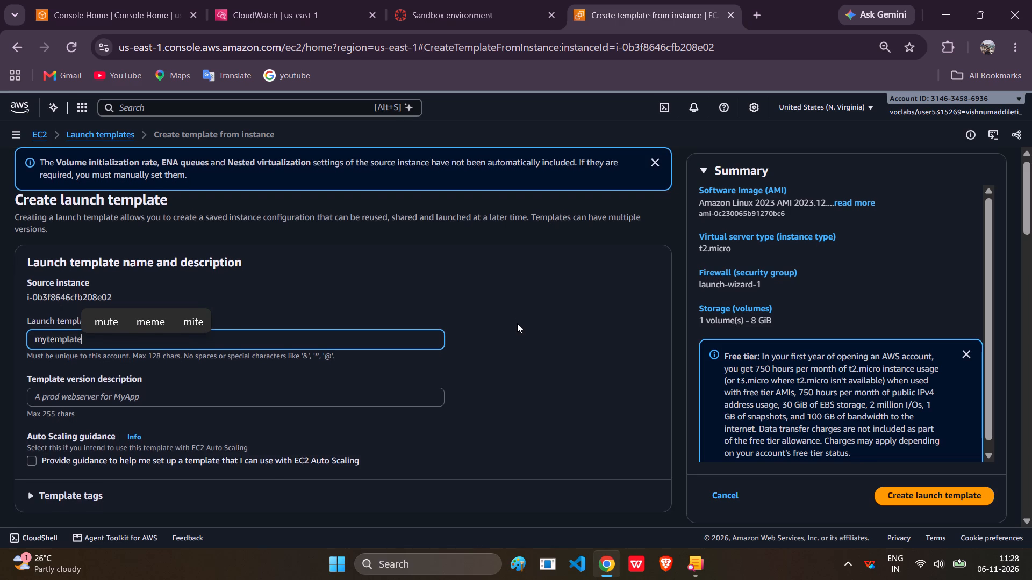
{"action": "scroll", "coordinate": [517, 323], "scroll_direction": "down", "scroll_amount": 1}
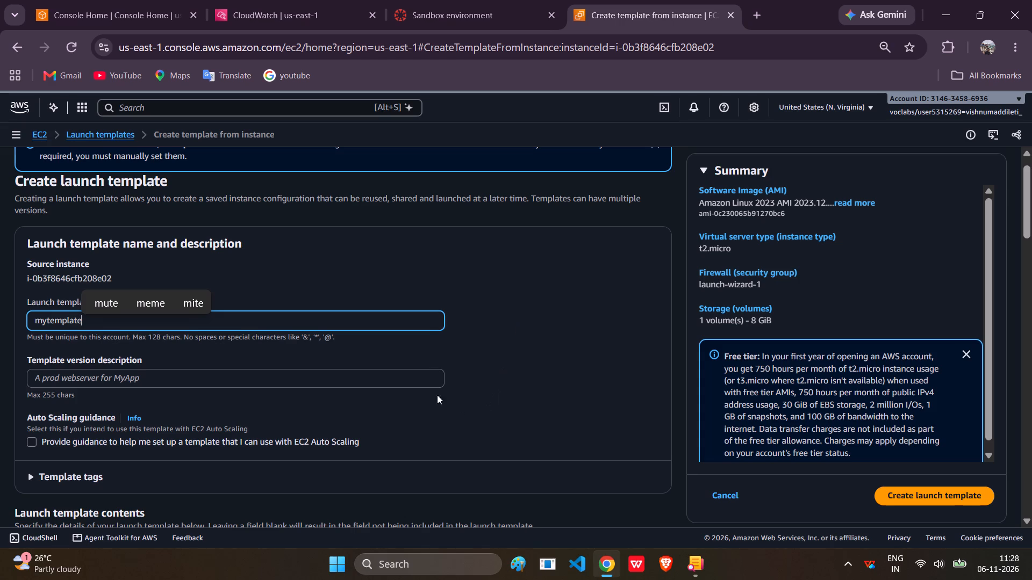
{"action": "left_click", "coordinate": [251, 369]}
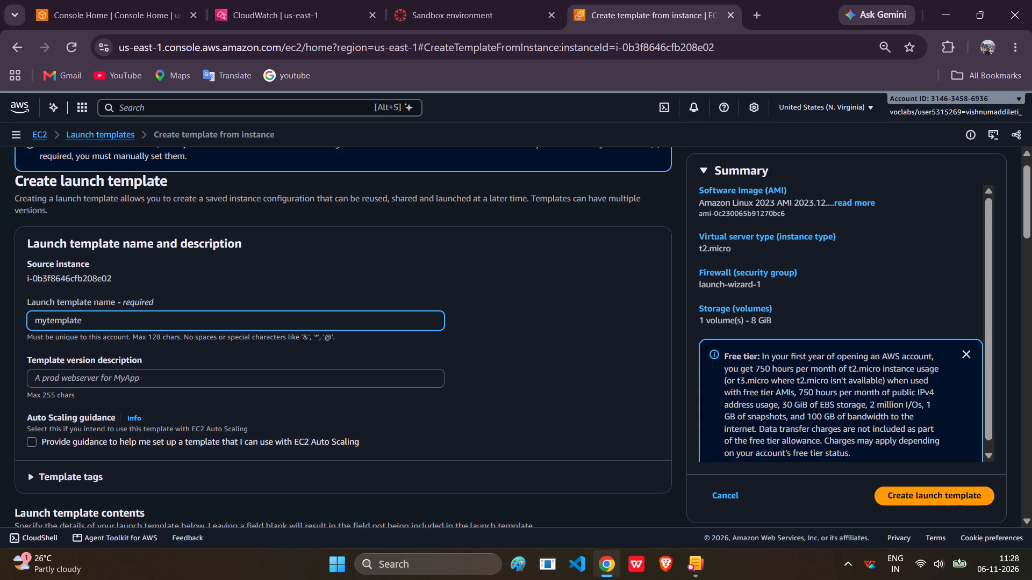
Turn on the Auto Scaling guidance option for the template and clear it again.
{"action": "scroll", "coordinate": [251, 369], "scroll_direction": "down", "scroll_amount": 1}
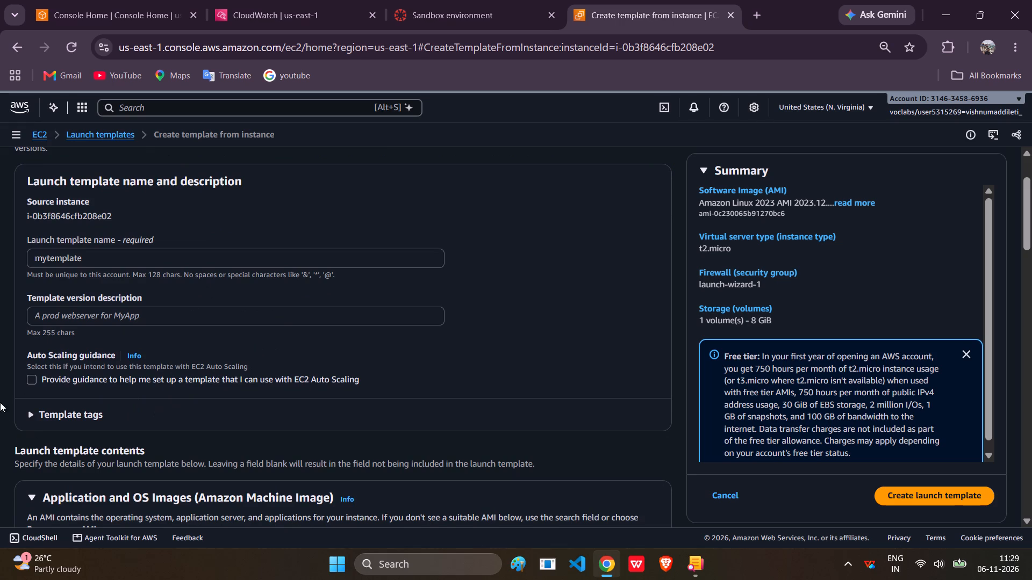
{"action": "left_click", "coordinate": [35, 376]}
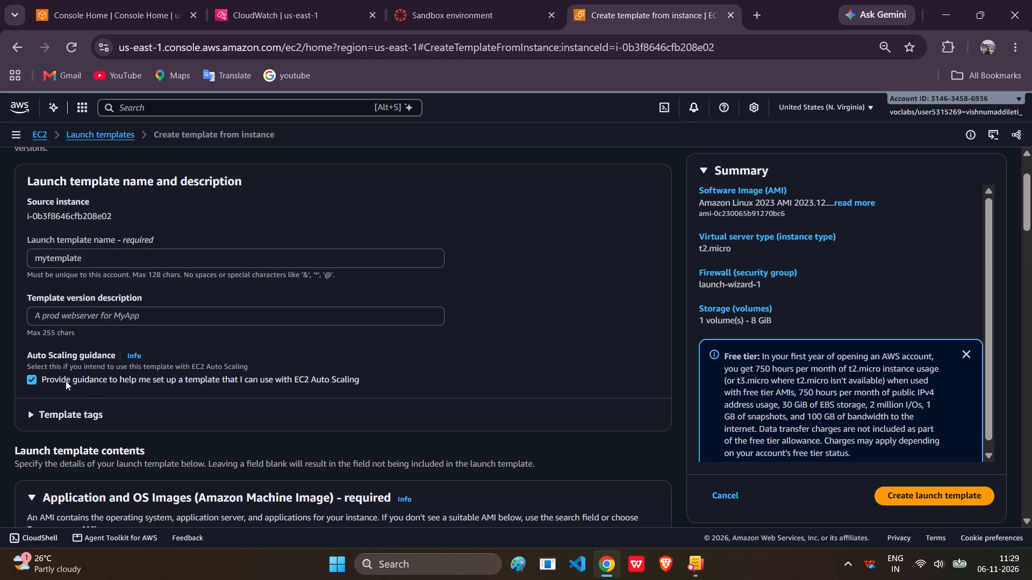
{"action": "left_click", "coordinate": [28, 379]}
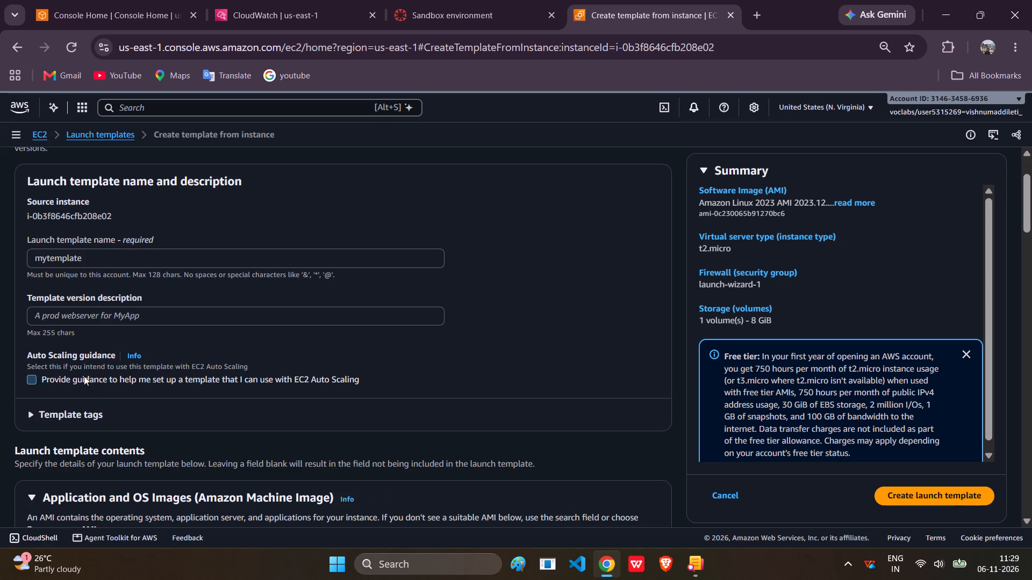
Review the template's machine image, instance type, key pair, network, storage and resource tag settings.
{"action": "scroll", "coordinate": [84, 376], "scroll_direction": "down", "scroll_amount": 3}
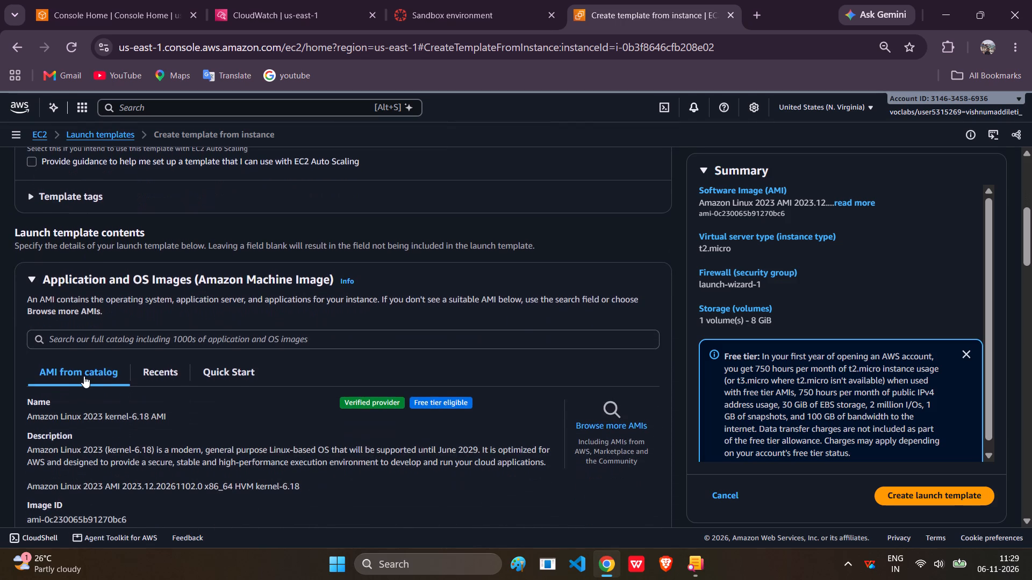
{"action": "scroll", "coordinate": [84, 376], "scroll_direction": "down", "scroll_amount": 1}
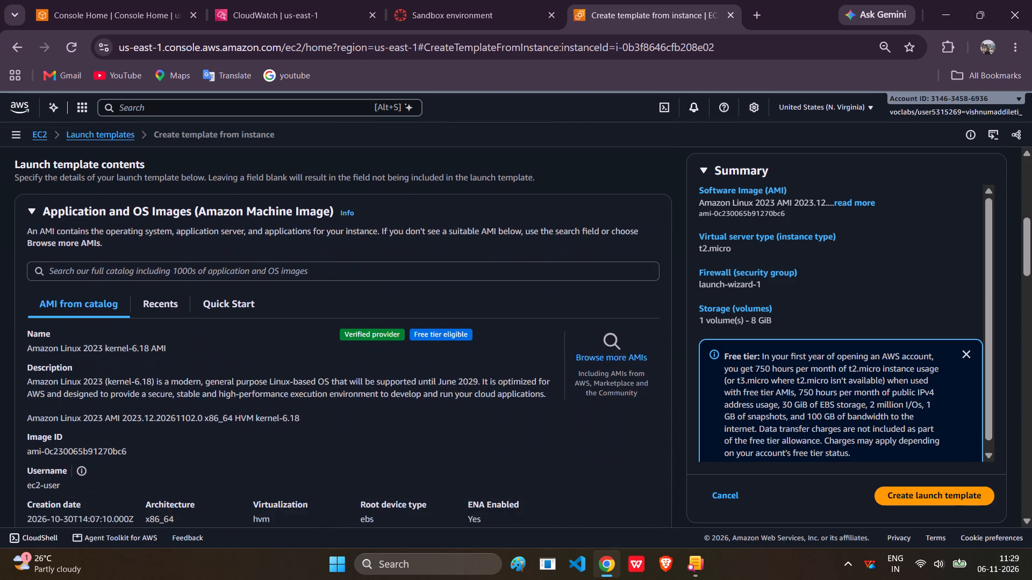
{"action": "scroll", "coordinate": [84, 376], "scroll_direction": "down", "scroll_amount": 2}
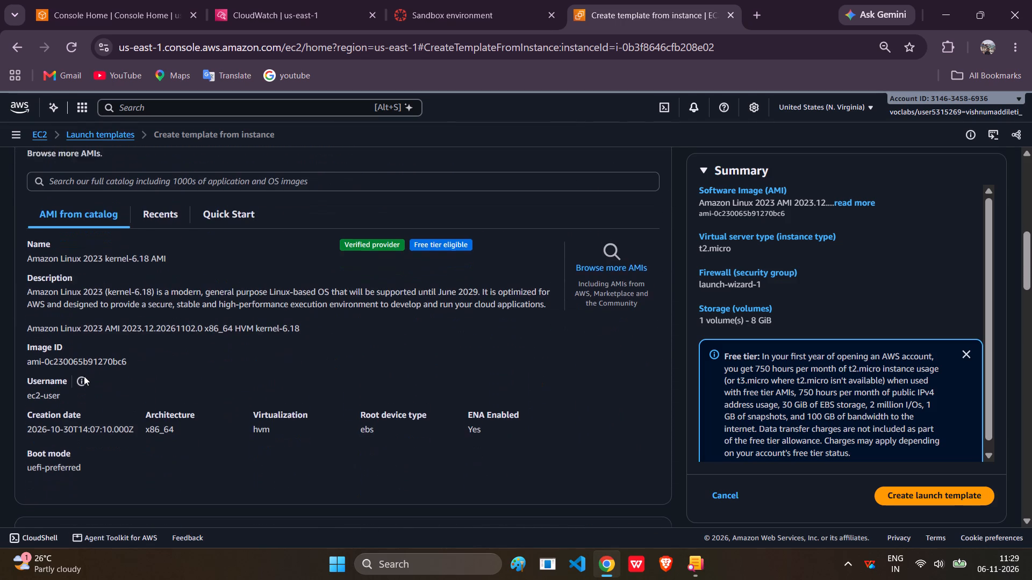
{"action": "scroll", "coordinate": [84, 376], "scroll_direction": "down", "scroll_amount": 1}
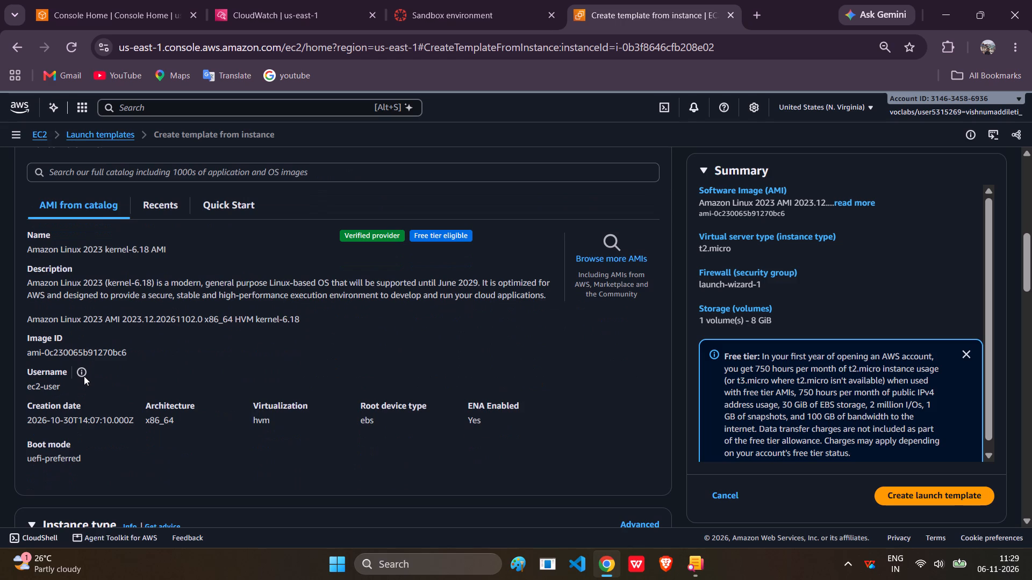
{"action": "scroll", "coordinate": [84, 376], "scroll_direction": "down", "scroll_amount": 6}
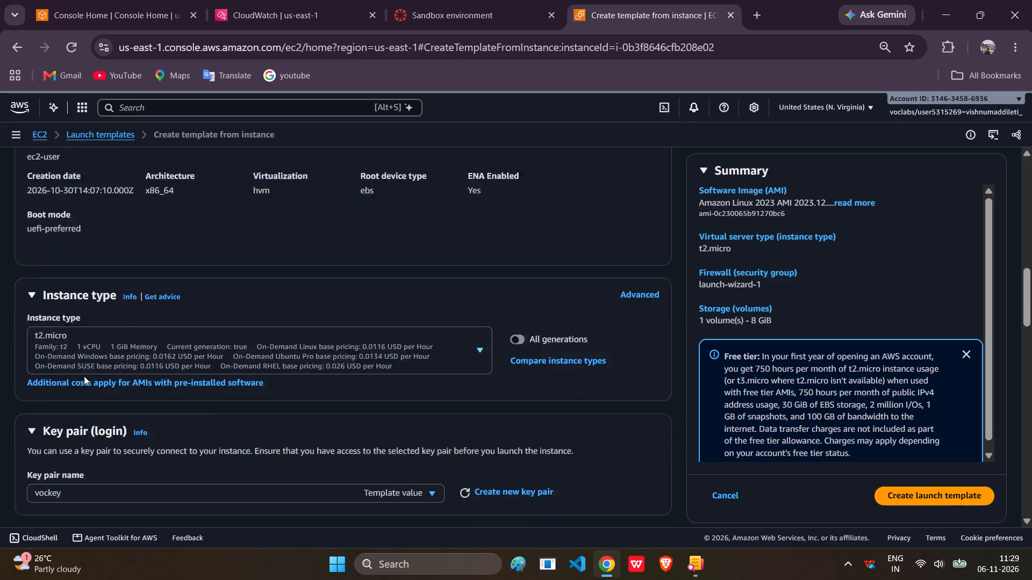
{"action": "scroll", "coordinate": [84, 376], "scroll_direction": "down", "scroll_amount": 3}
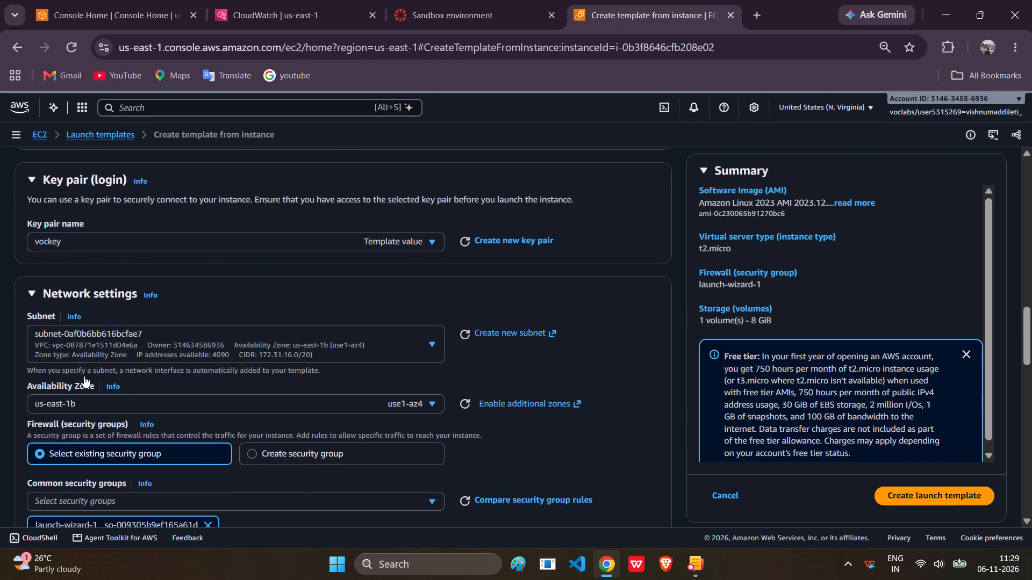
{"action": "scroll", "coordinate": [84, 376], "scroll_direction": "down", "scroll_amount": 2}
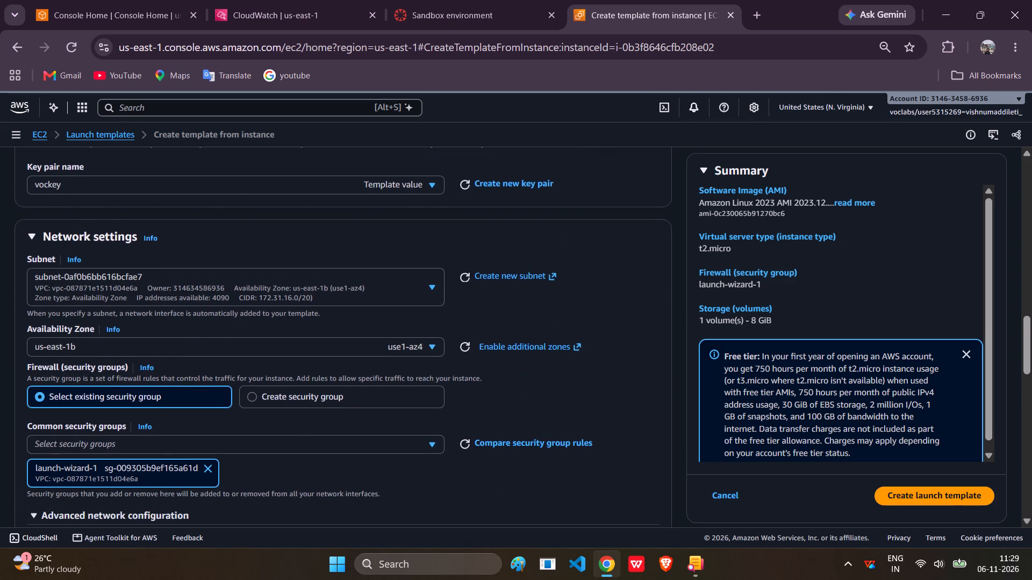
{"action": "scroll", "coordinate": [84, 376], "scroll_direction": "down", "scroll_amount": 1}
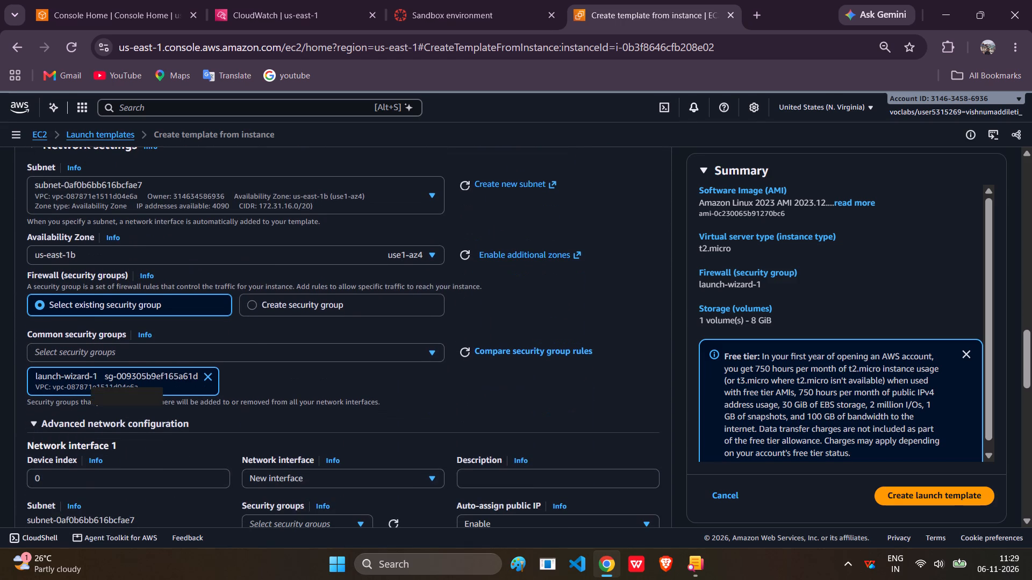
{"action": "scroll", "coordinate": [84, 376], "scroll_direction": "down", "scroll_amount": 3}
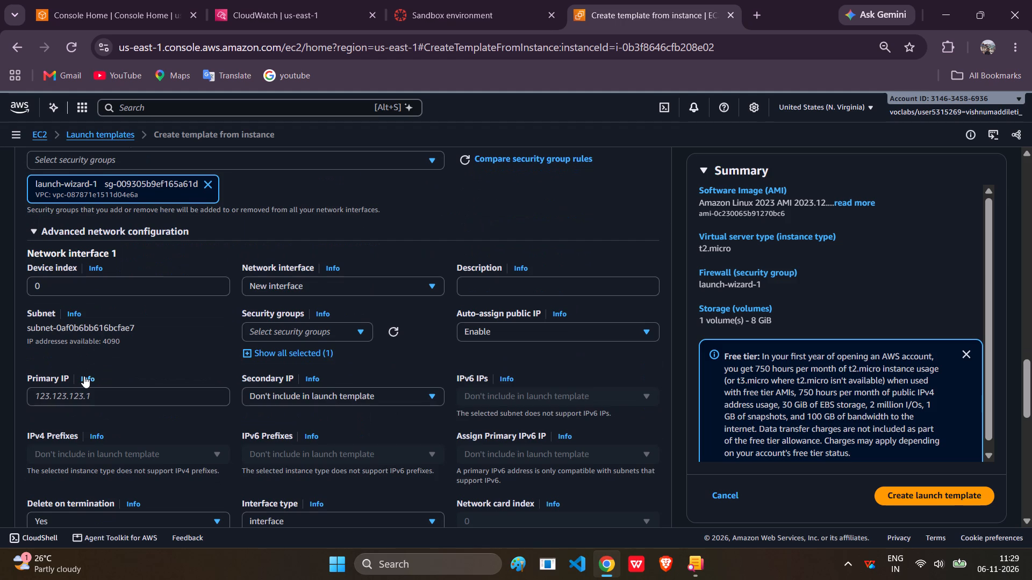
{"action": "scroll", "coordinate": [84, 376], "scroll_direction": "down", "scroll_amount": 3}
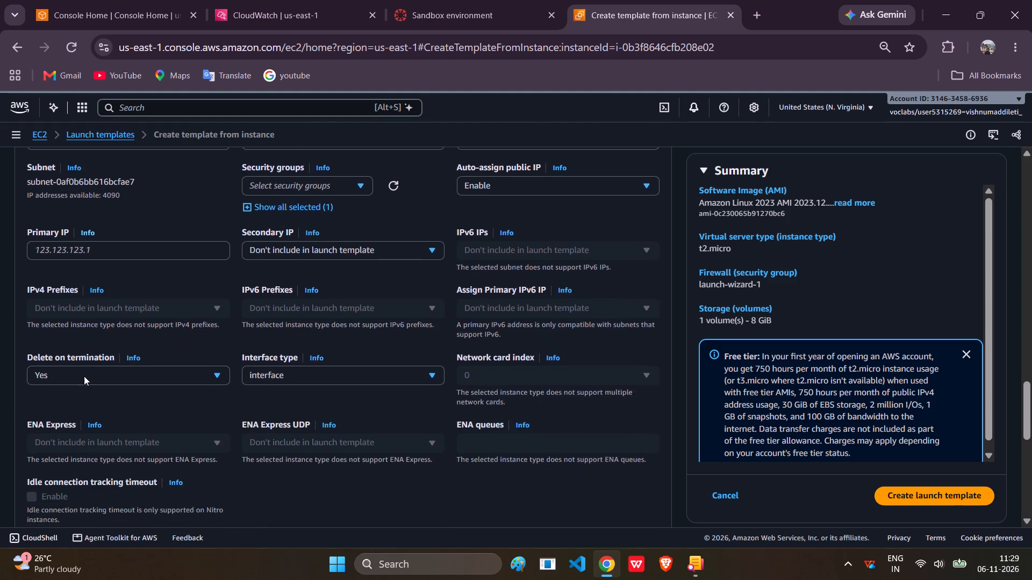
{"action": "scroll", "coordinate": [84, 376], "scroll_direction": "down", "scroll_amount": 4}
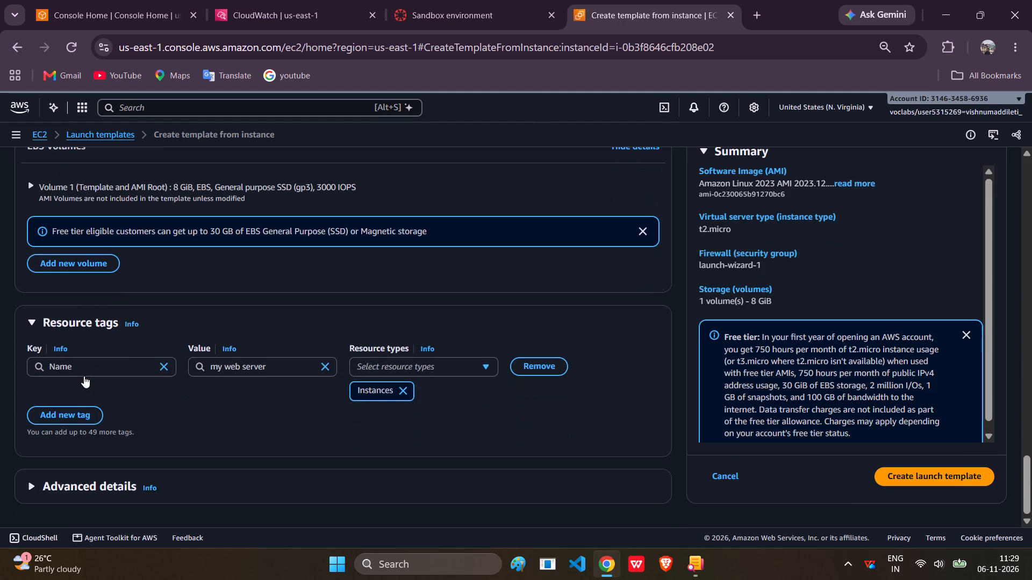
{"action": "scroll", "coordinate": [84, 376], "scroll_direction": "down", "scroll_amount": 1}
{"action": "scroll", "coordinate": [465, 446], "scroll_direction": "down", "scroll_amount": 2}
Create the launch template with the settings carried over from the instance.
{"action": "left_click", "coordinate": [919, 478]}
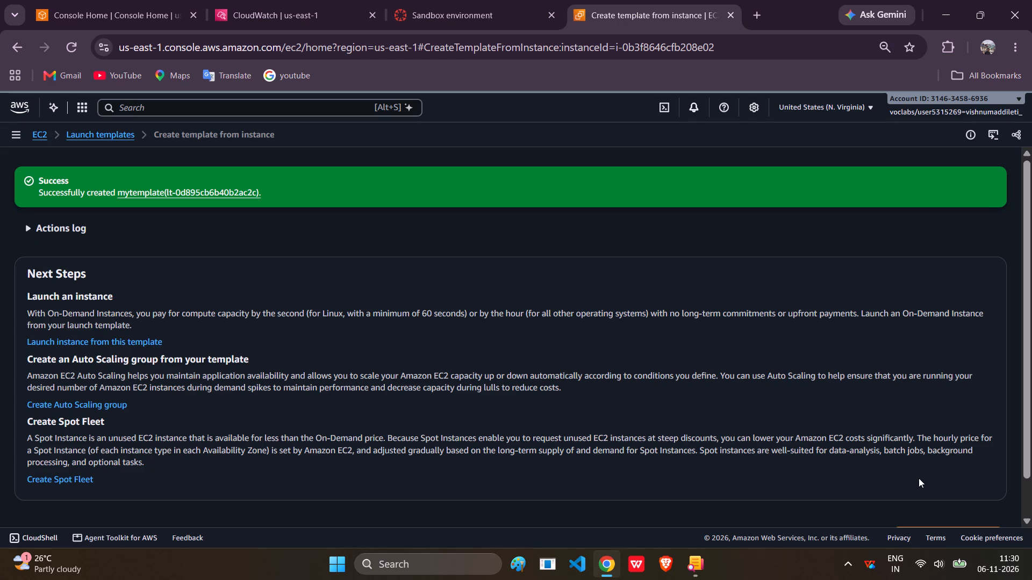
{"action": "scroll", "coordinate": [919, 478], "scroll_direction": "down", "scroll_amount": 3}
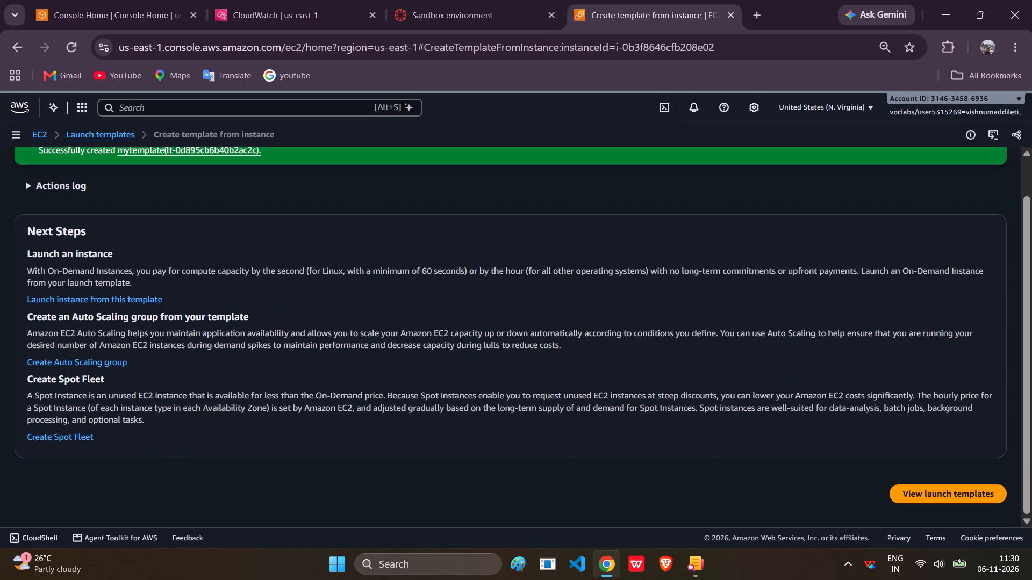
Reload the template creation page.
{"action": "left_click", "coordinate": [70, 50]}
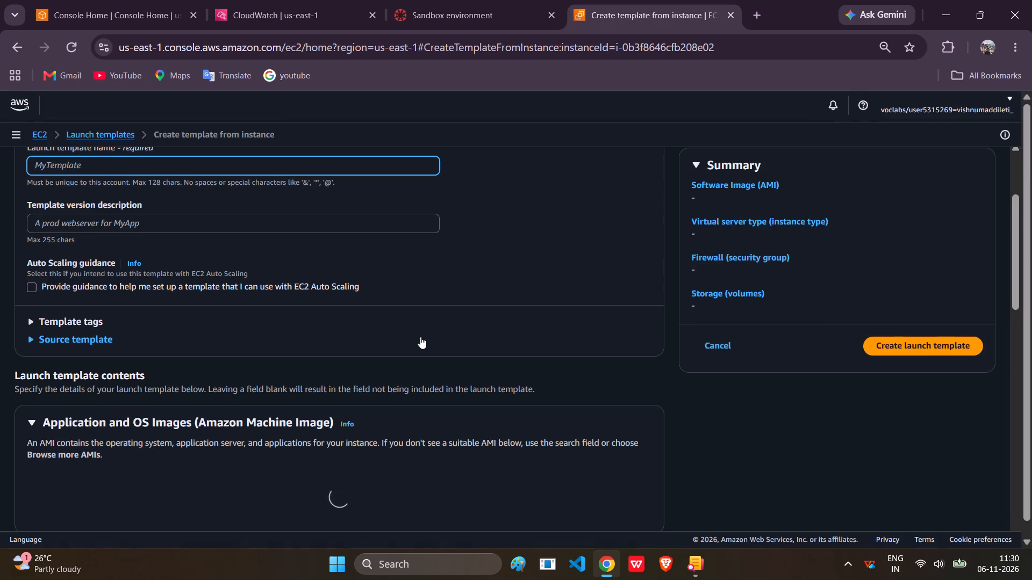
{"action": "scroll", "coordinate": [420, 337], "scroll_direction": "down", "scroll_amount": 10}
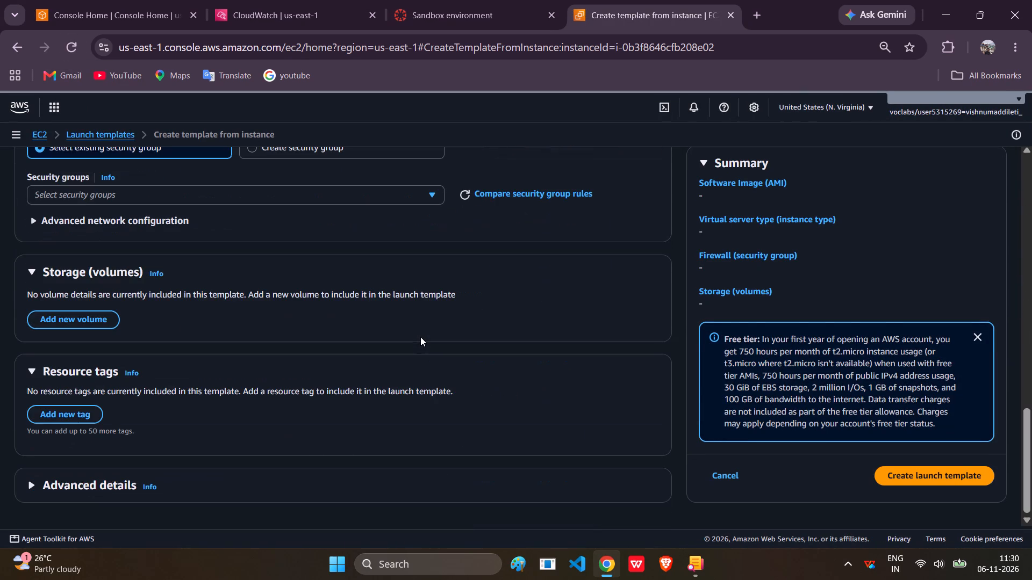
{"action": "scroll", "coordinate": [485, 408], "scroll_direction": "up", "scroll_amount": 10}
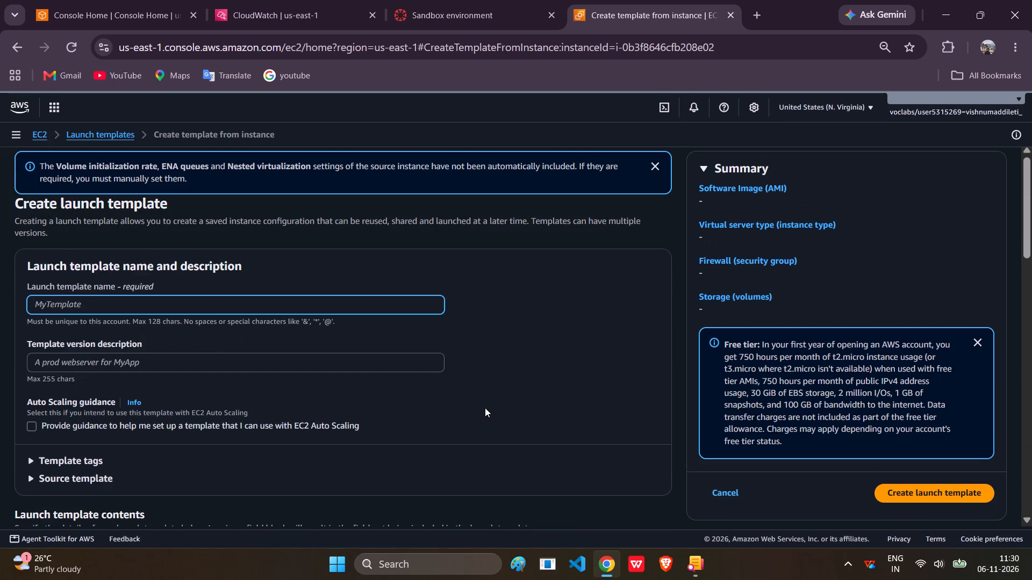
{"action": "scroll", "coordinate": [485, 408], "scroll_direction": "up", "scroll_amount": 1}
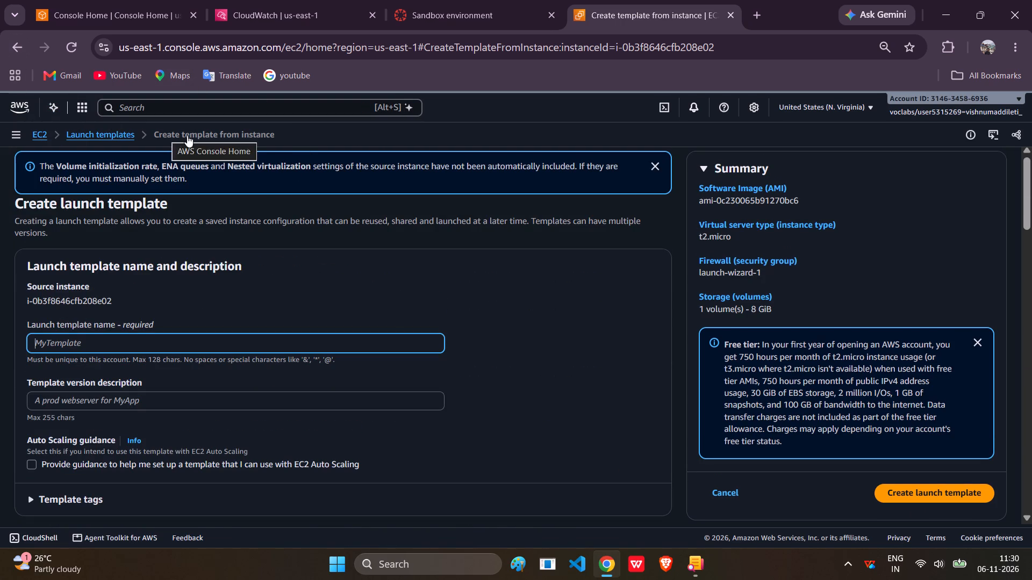
Go to the list of launch templates and show the details of mytemplate.
{"action": "left_click", "coordinate": [18, 54]}
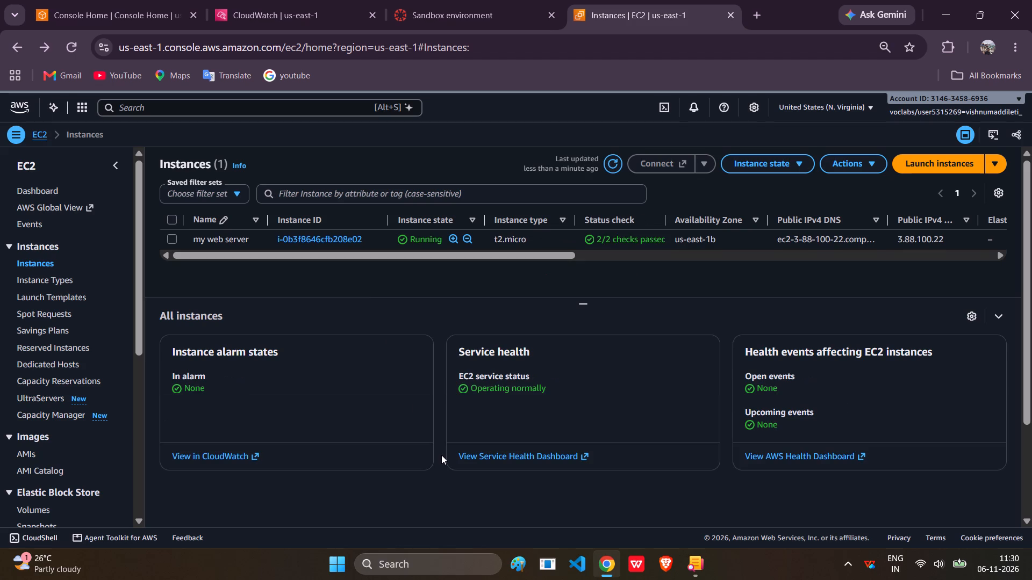
{"action": "scroll", "coordinate": [441, 455], "scroll_direction": "down", "scroll_amount": 1}
{"action": "scroll", "coordinate": [441, 455], "scroll_direction": "up", "scroll_amount": 3}
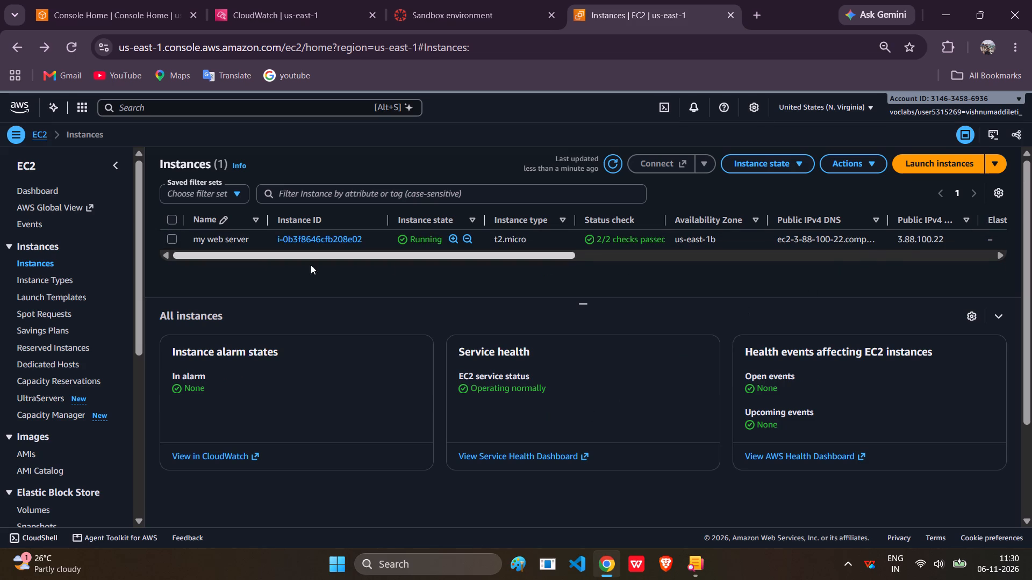
{"action": "left_click", "coordinate": [69, 296]}
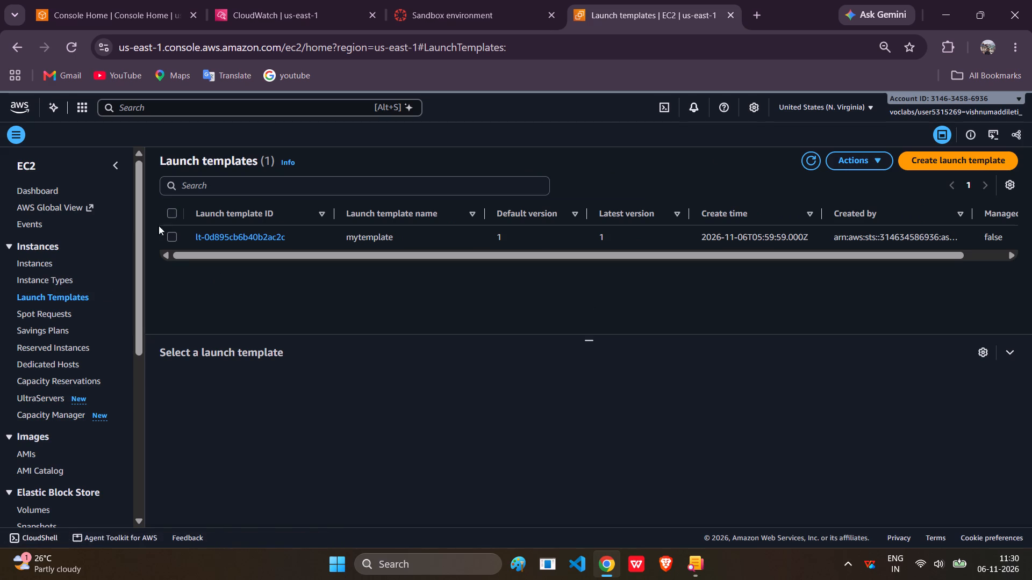
{"action": "left_click", "coordinate": [171, 236]}
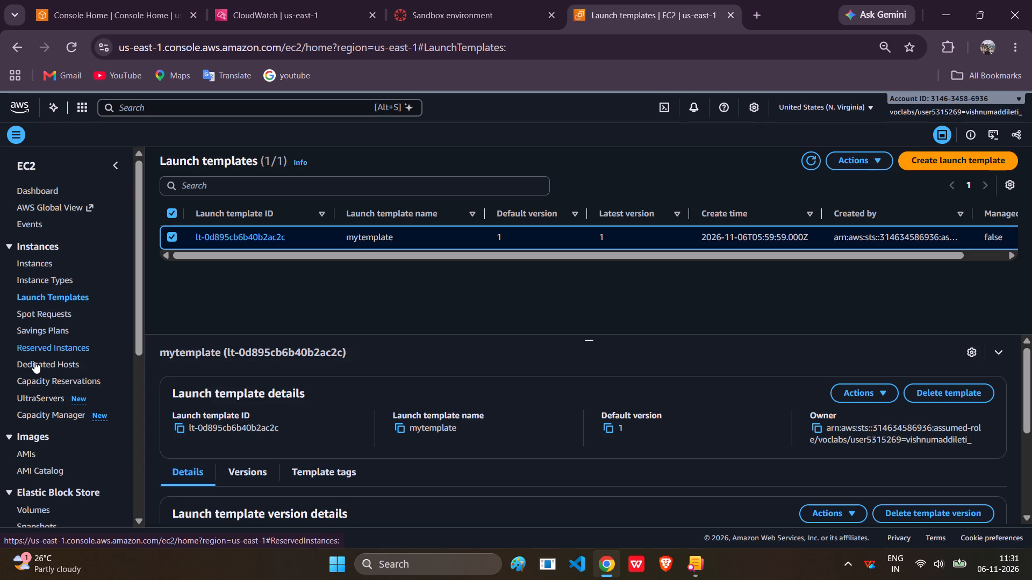
Go to the EC2 Auto Scaling groups page and start creating a new Auto Scaling group.
{"action": "scroll", "coordinate": [34, 361], "scroll_direction": "down", "scroll_amount": 4}
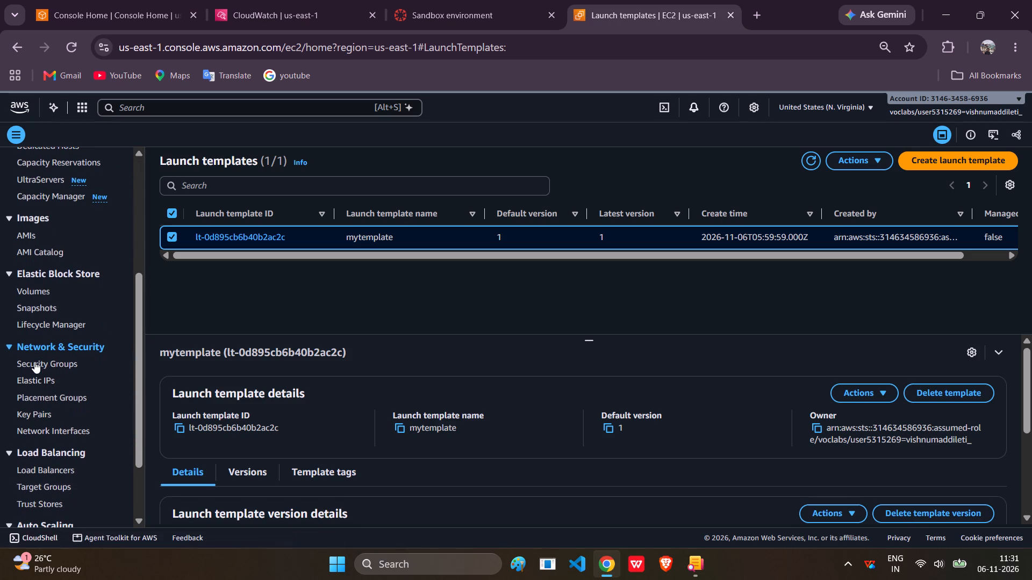
{"action": "scroll", "coordinate": [34, 361], "scroll_direction": "down", "scroll_amount": 3}
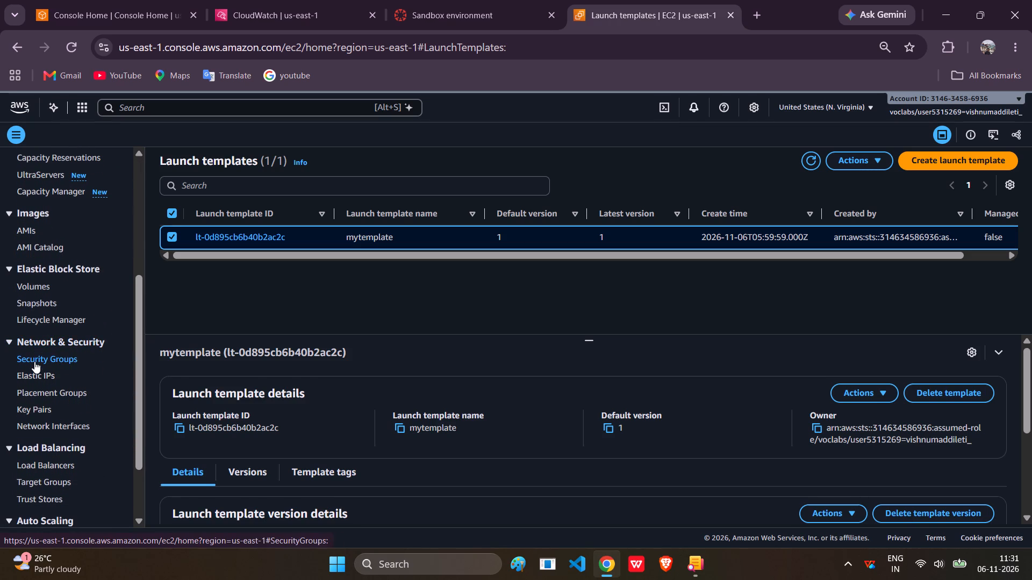
{"action": "scroll", "coordinate": [34, 361], "scroll_direction": "down", "scroll_amount": 7}
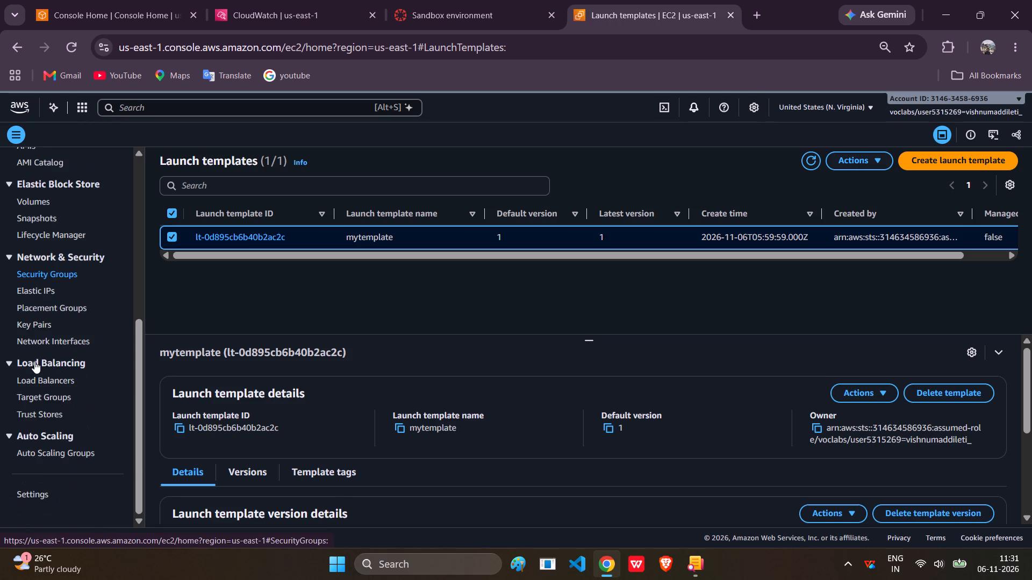
{"action": "left_click", "coordinate": [54, 458]}
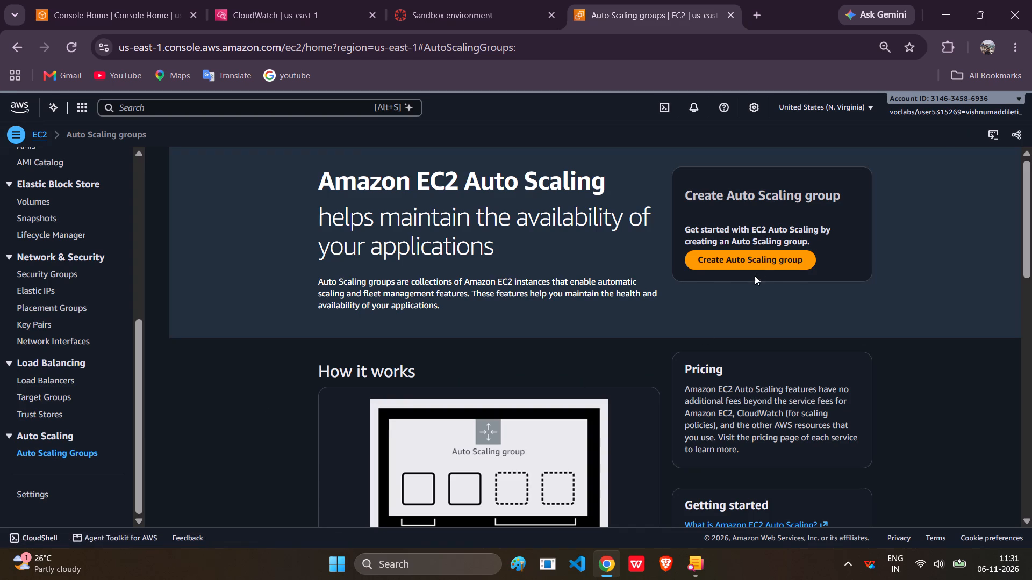
{"action": "left_click", "coordinate": [763, 263]}
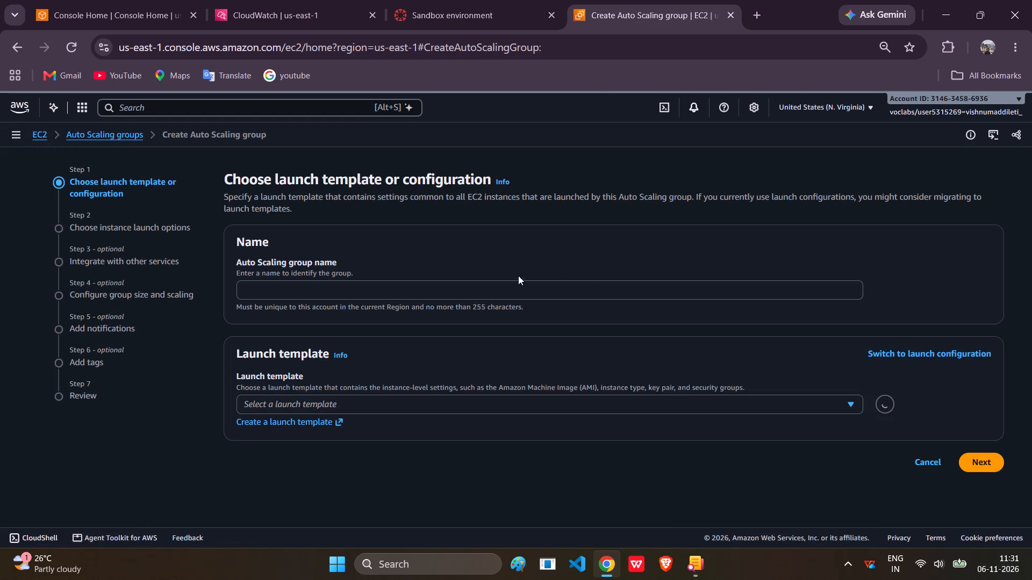
Name the Auto Scaling group "auto scaling".
{"action": "left_click", "coordinate": [501, 286]}
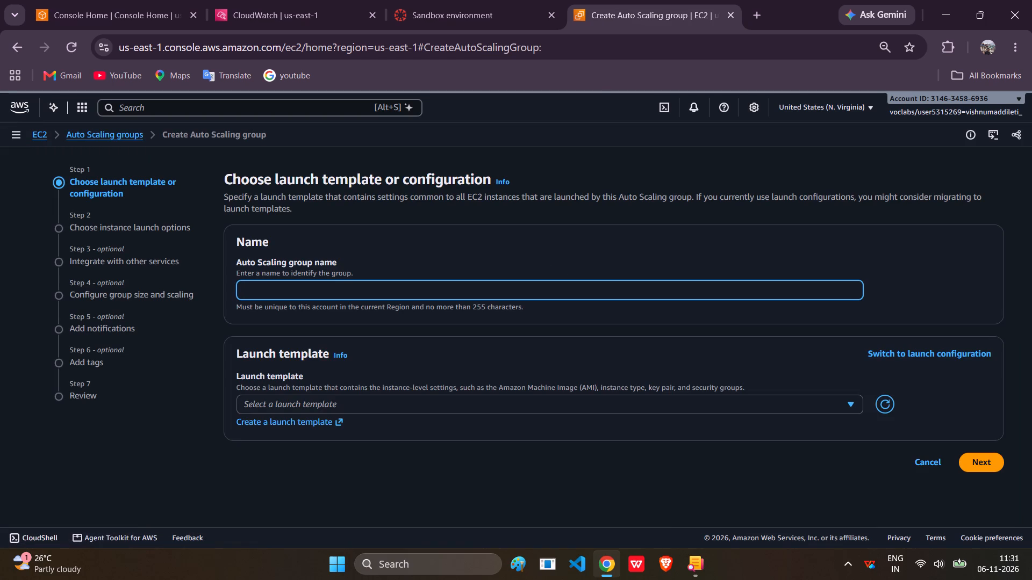
{"action": "type", "text": "auto scal"}
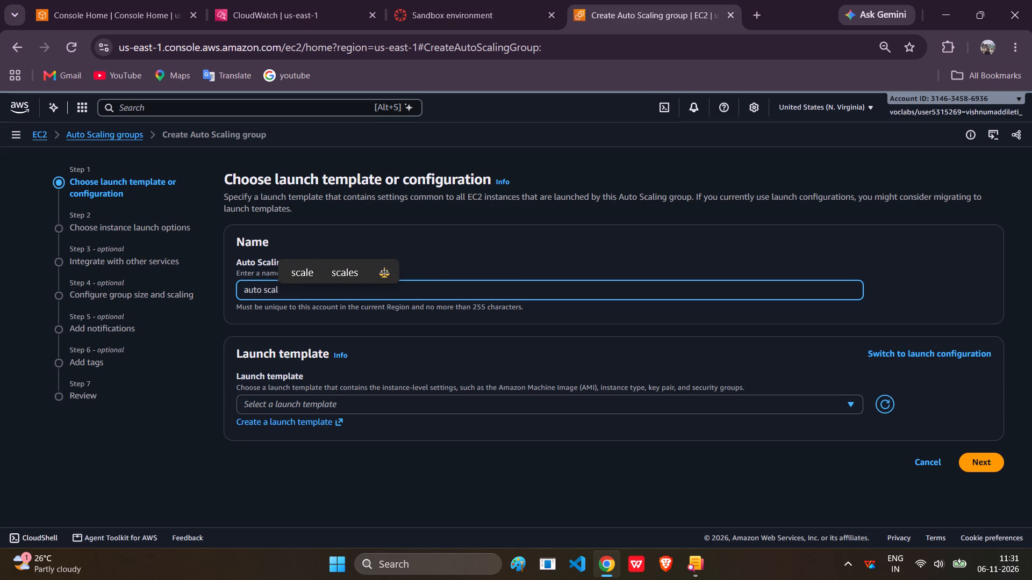
{"action": "type", "text": "ing"}
{"action": "key", "text": "space"}
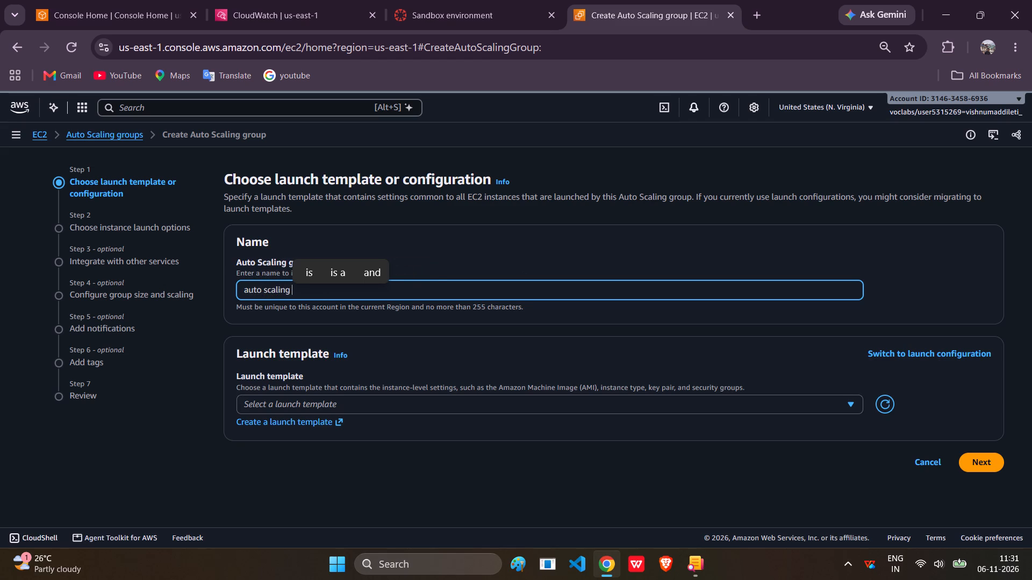
{"action": "key", "text": "BackSpace"}
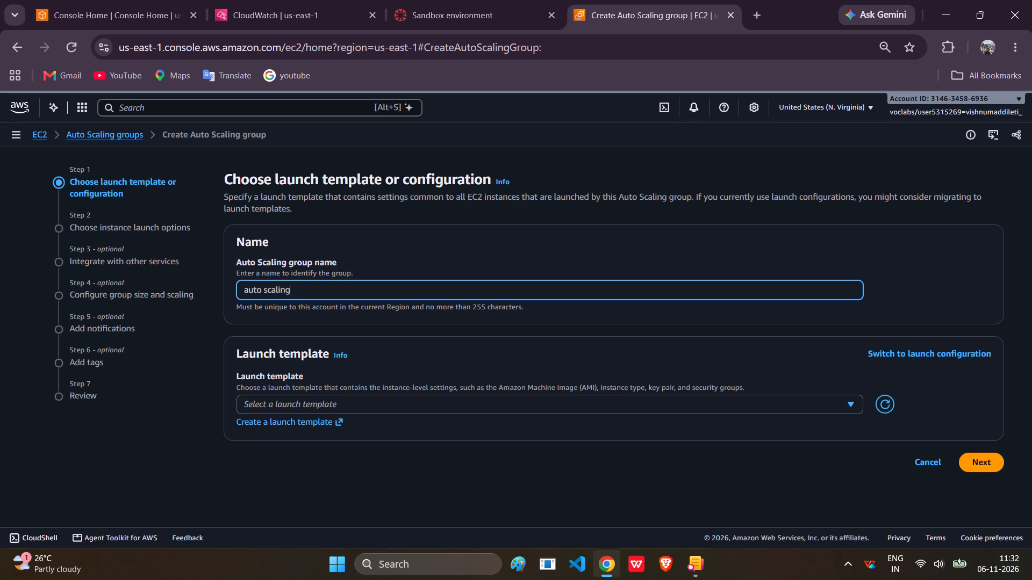
Choose mytemplate as the group's launch template, keep version Default (1), and check the template's summary details.
{"action": "left_click", "coordinate": [476, 404]}
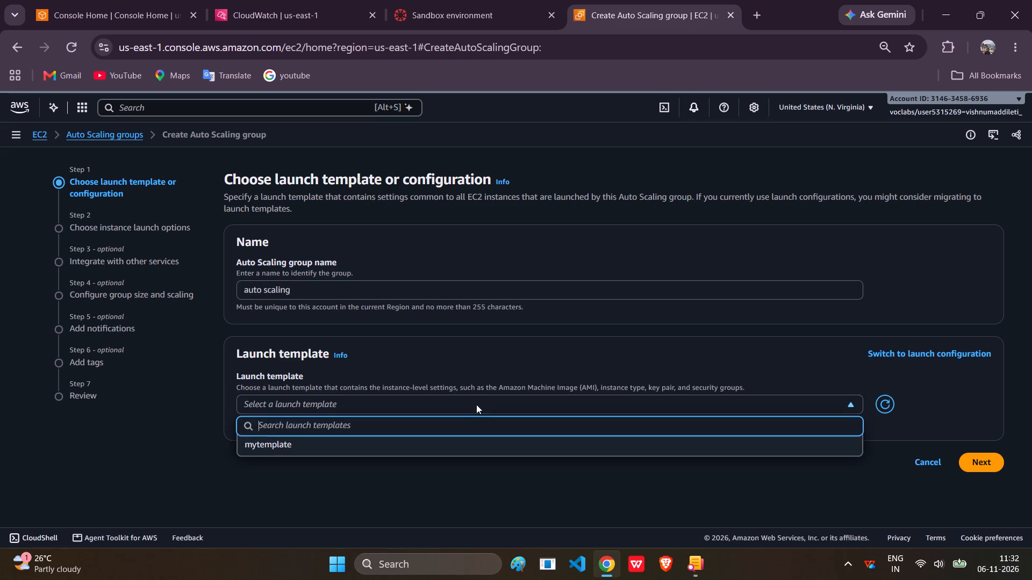
{"action": "left_click", "coordinate": [431, 453]}
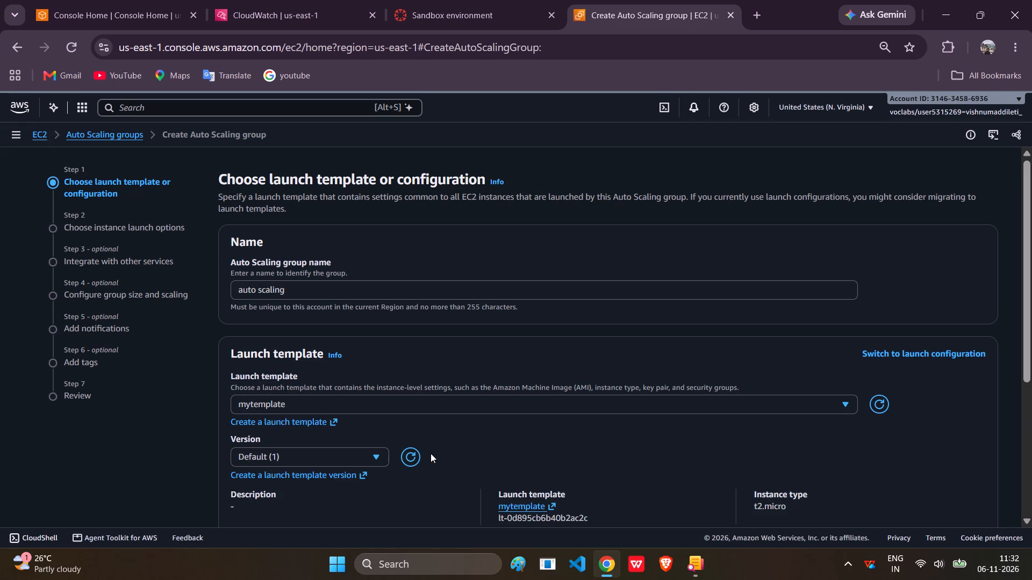
{"action": "left_click", "coordinate": [345, 455]}
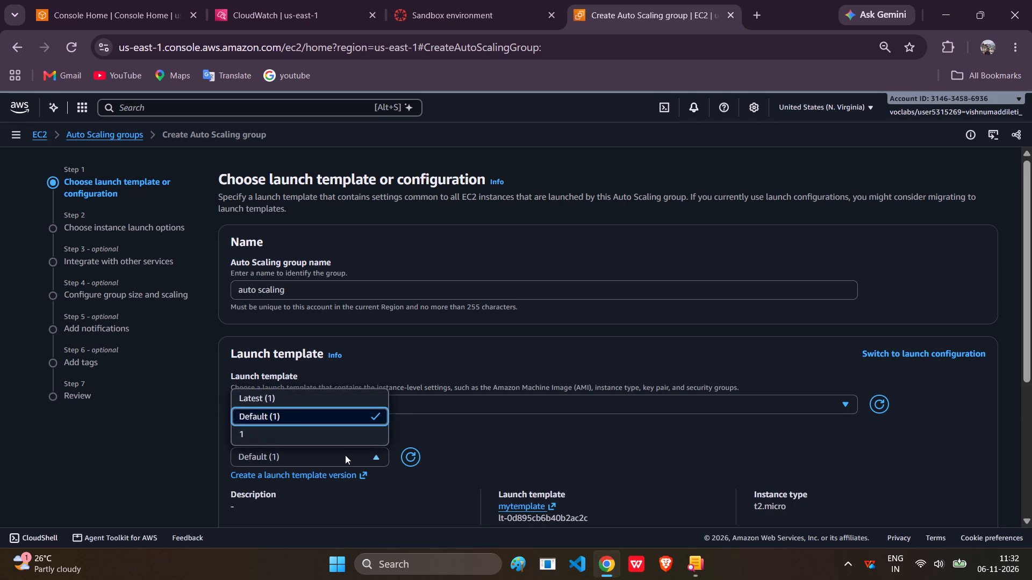
{"action": "left_click", "coordinate": [345, 455]}
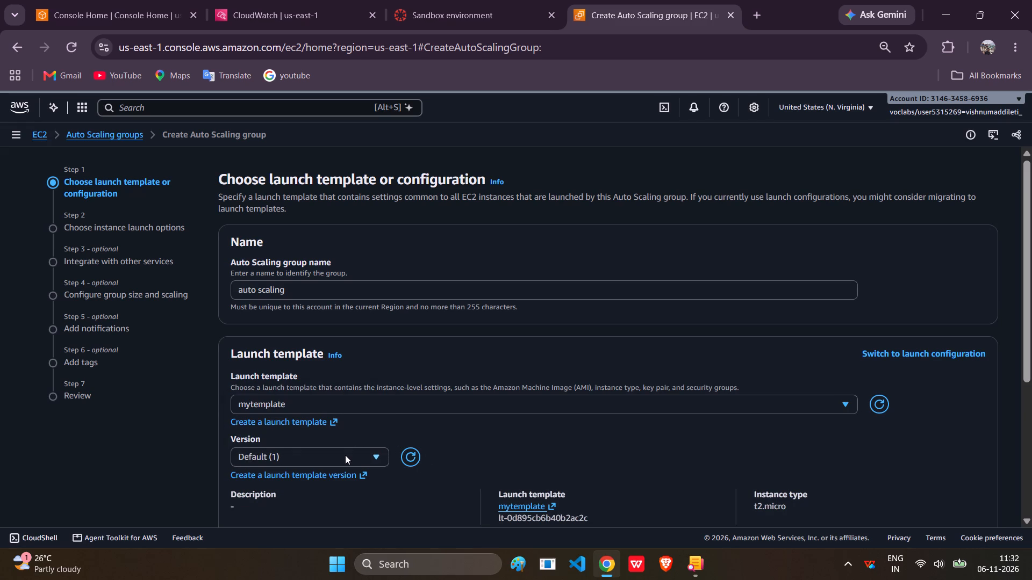
{"action": "scroll", "coordinate": [345, 455], "scroll_direction": "down", "scroll_amount": 1}
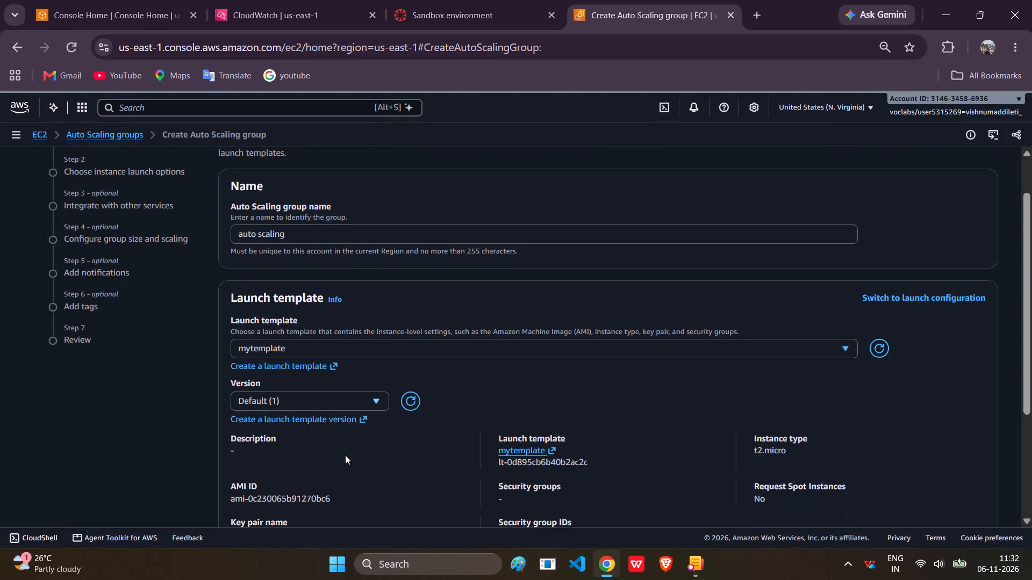
{"action": "scroll", "coordinate": [345, 455], "scroll_direction": "down", "scroll_amount": 4}
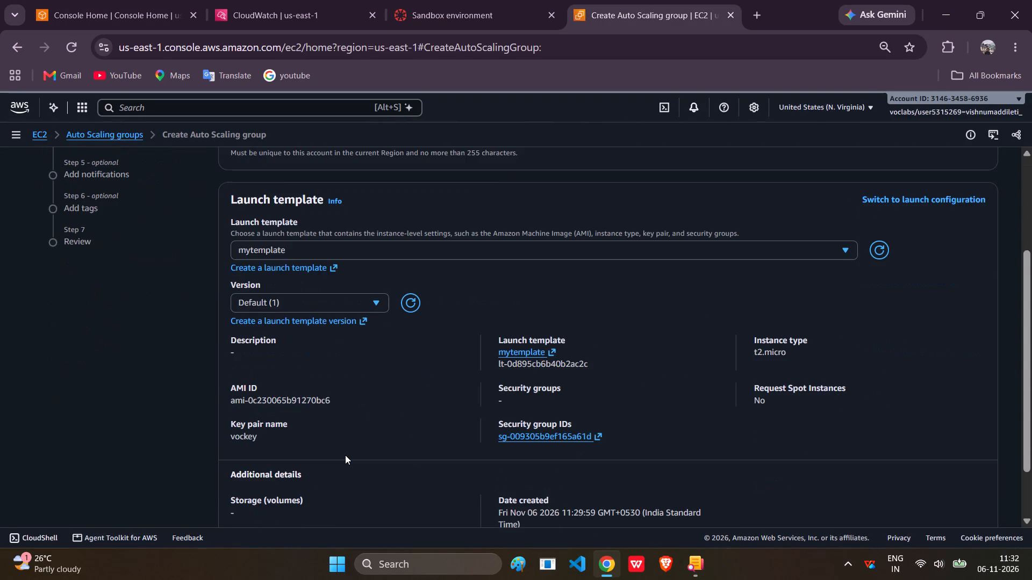
{"action": "scroll", "coordinate": [345, 455], "scroll_direction": "up", "scroll_amount": 3}
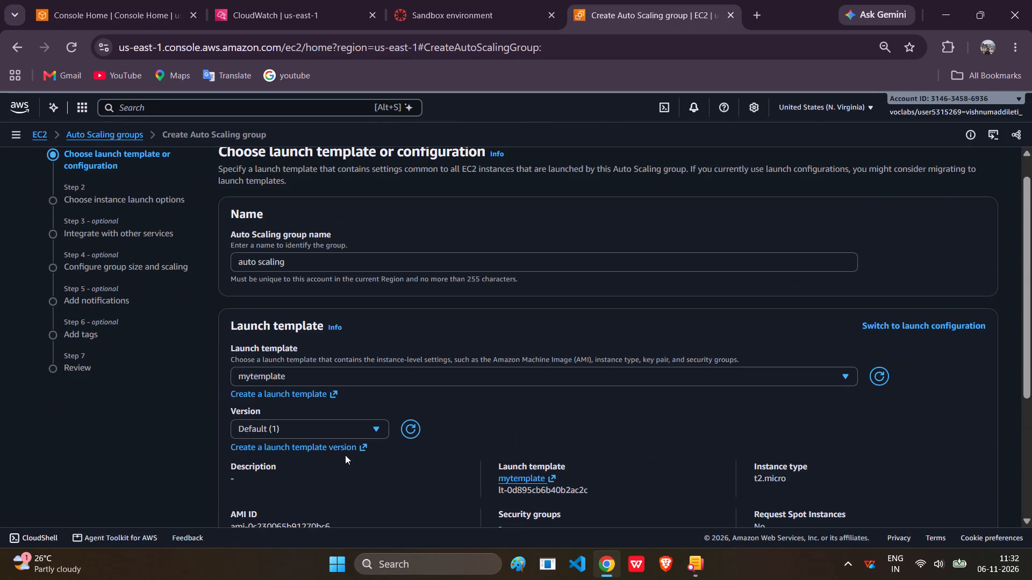
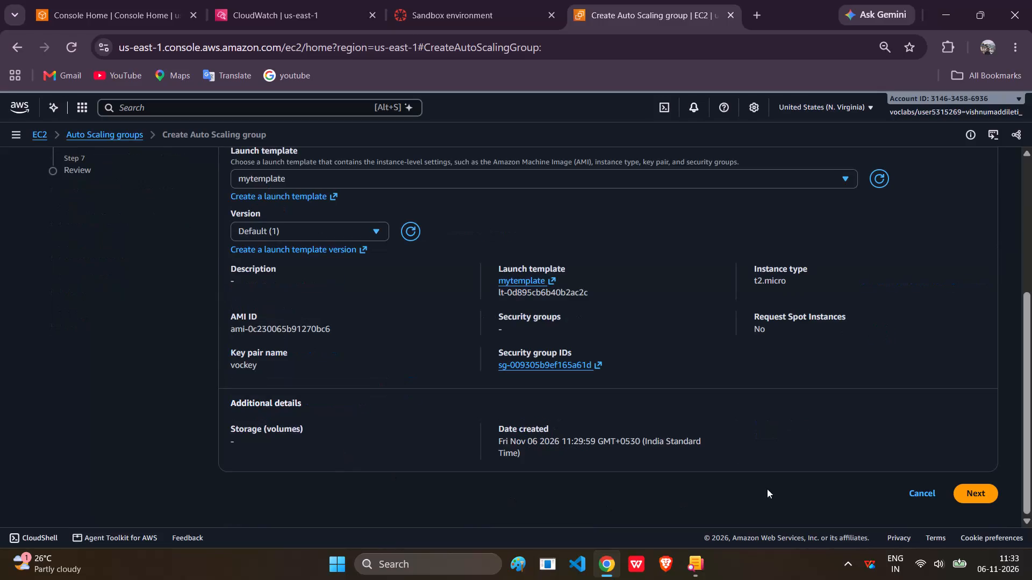
Continue to the Auto Scaling group's network settings, choose my-vpc as its VPC, and check its available subnets.
{"action": "left_click", "coordinate": [992, 489]}
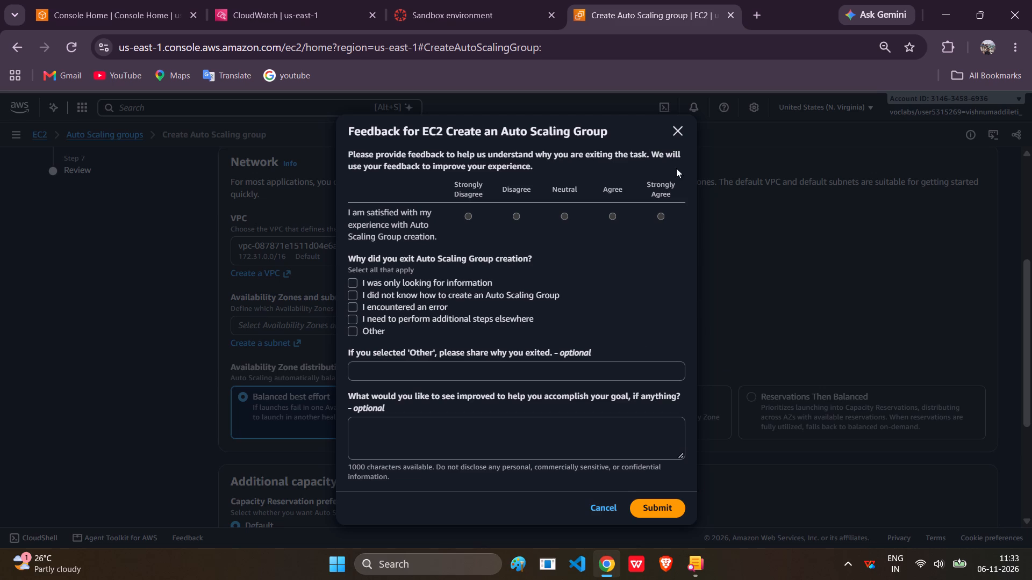
{"action": "left_click", "coordinate": [675, 132]}
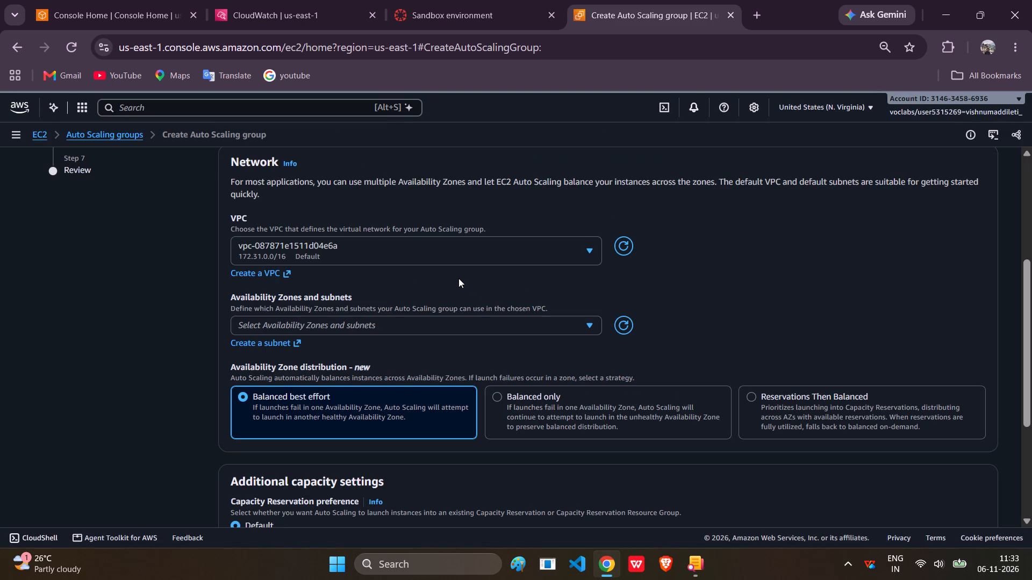
{"action": "left_click", "coordinate": [456, 255]}
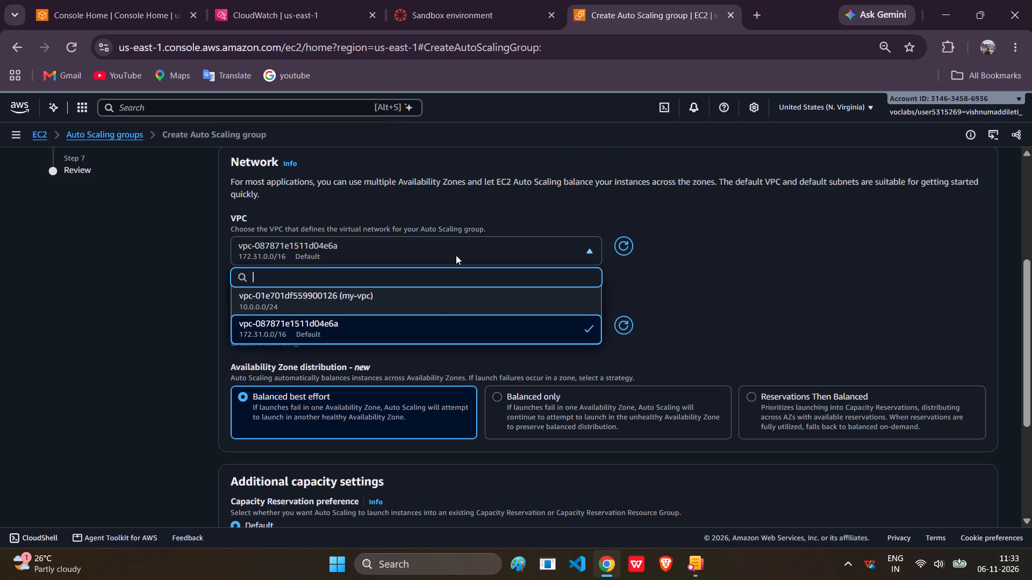
{"action": "left_click", "coordinate": [424, 307]}
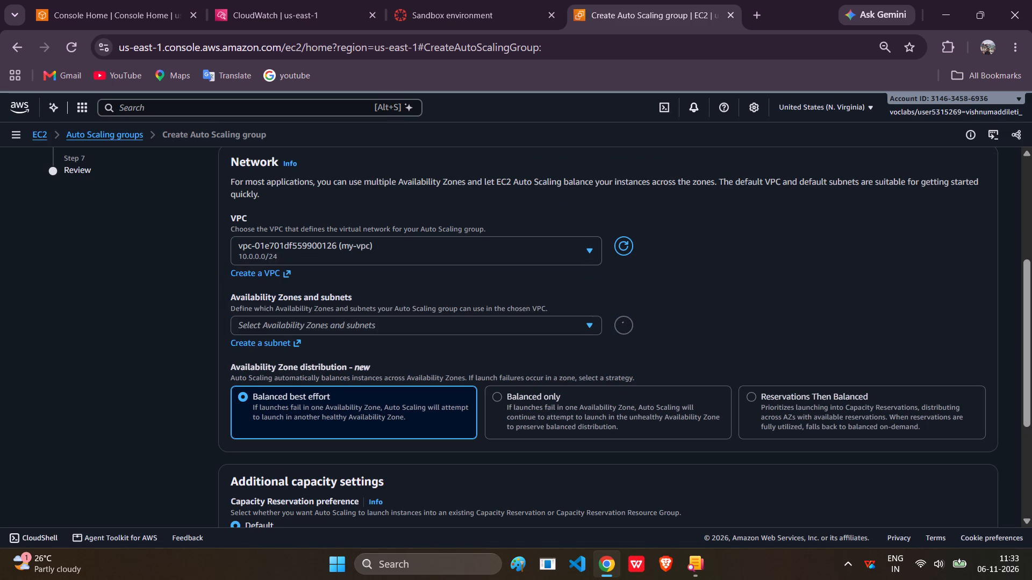
{"action": "left_click", "coordinate": [472, 325]}
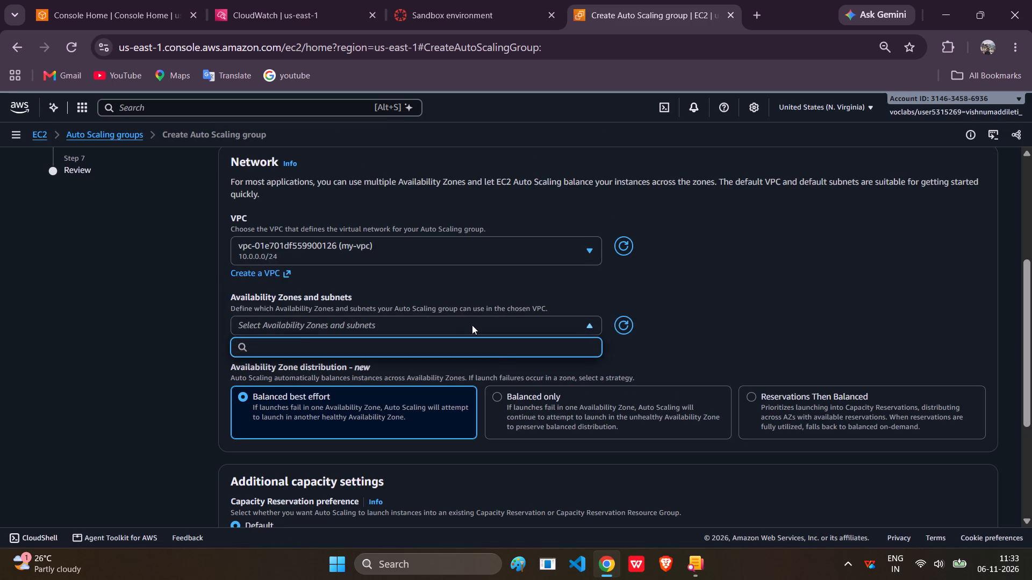
{"action": "left_click", "coordinate": [472, 325]}
{"action": "left_click", "coordinate": [472, 325]}
{"action": "left_click", "coordinate": [472, 325]}
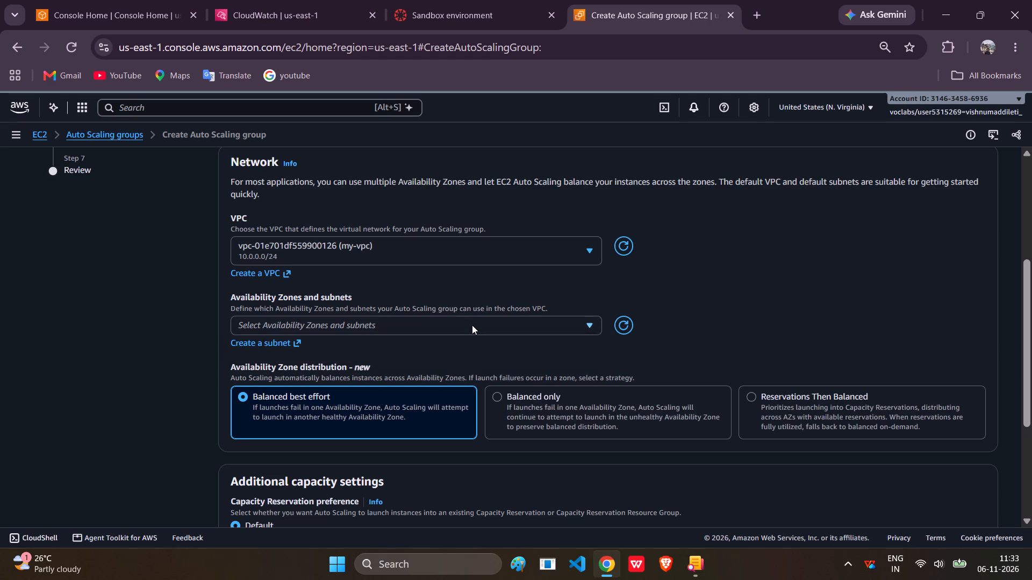
{"action": "left_click", "coordinate": [472, 325]}
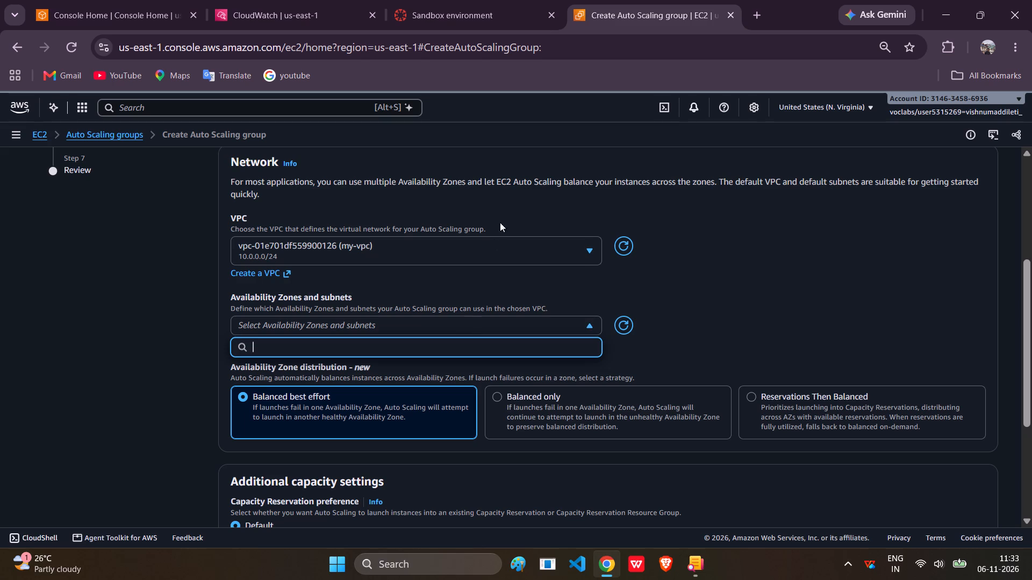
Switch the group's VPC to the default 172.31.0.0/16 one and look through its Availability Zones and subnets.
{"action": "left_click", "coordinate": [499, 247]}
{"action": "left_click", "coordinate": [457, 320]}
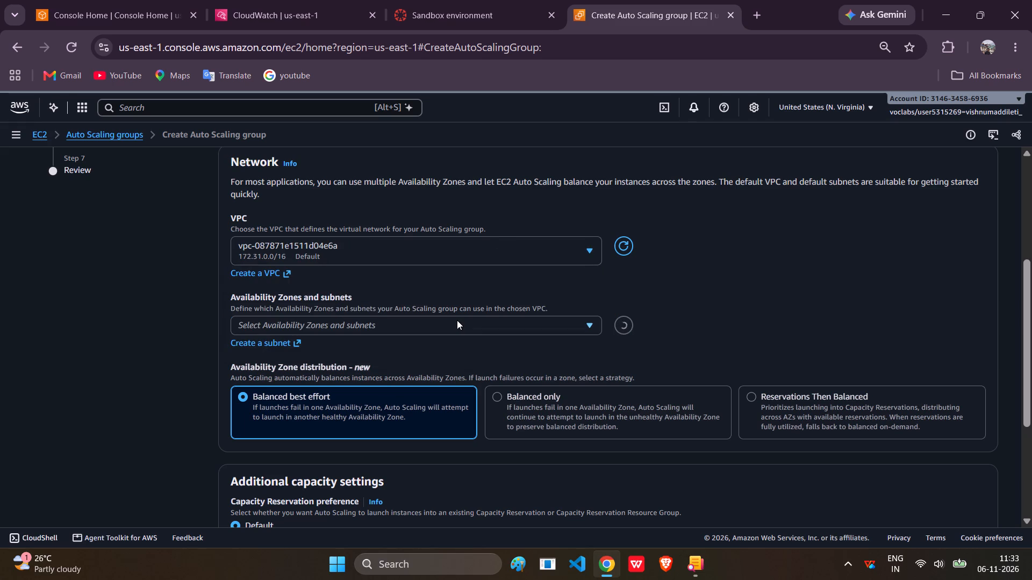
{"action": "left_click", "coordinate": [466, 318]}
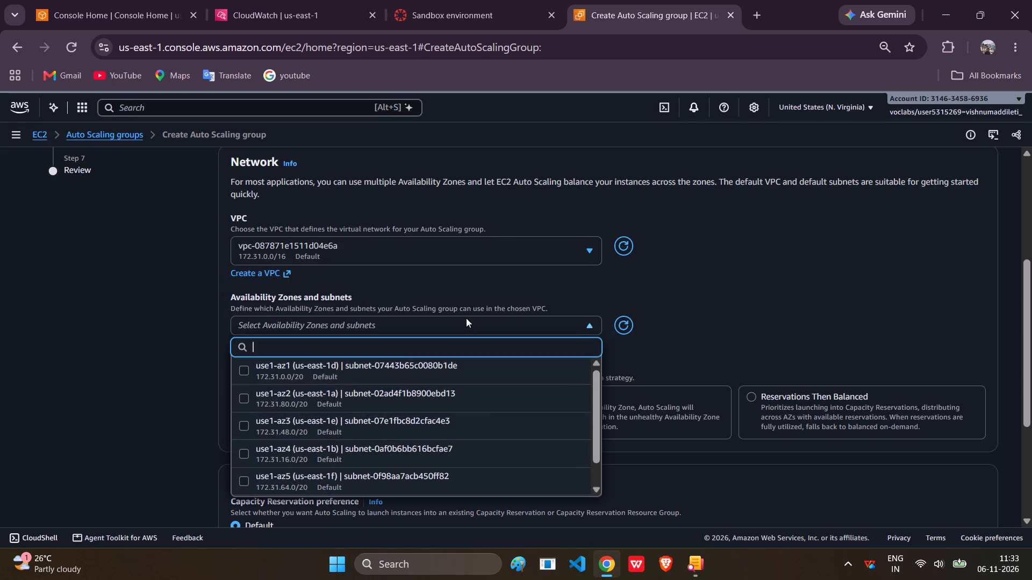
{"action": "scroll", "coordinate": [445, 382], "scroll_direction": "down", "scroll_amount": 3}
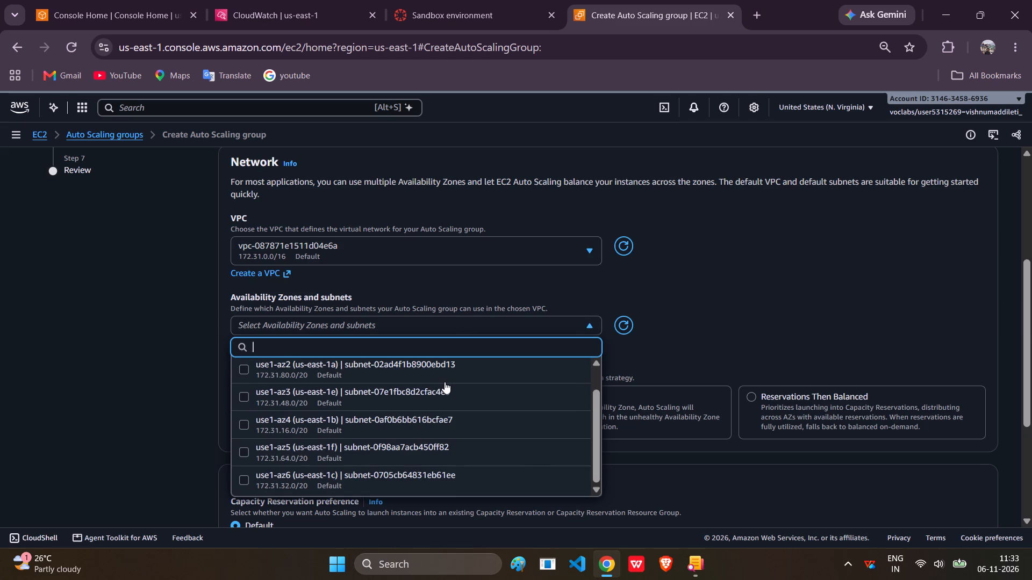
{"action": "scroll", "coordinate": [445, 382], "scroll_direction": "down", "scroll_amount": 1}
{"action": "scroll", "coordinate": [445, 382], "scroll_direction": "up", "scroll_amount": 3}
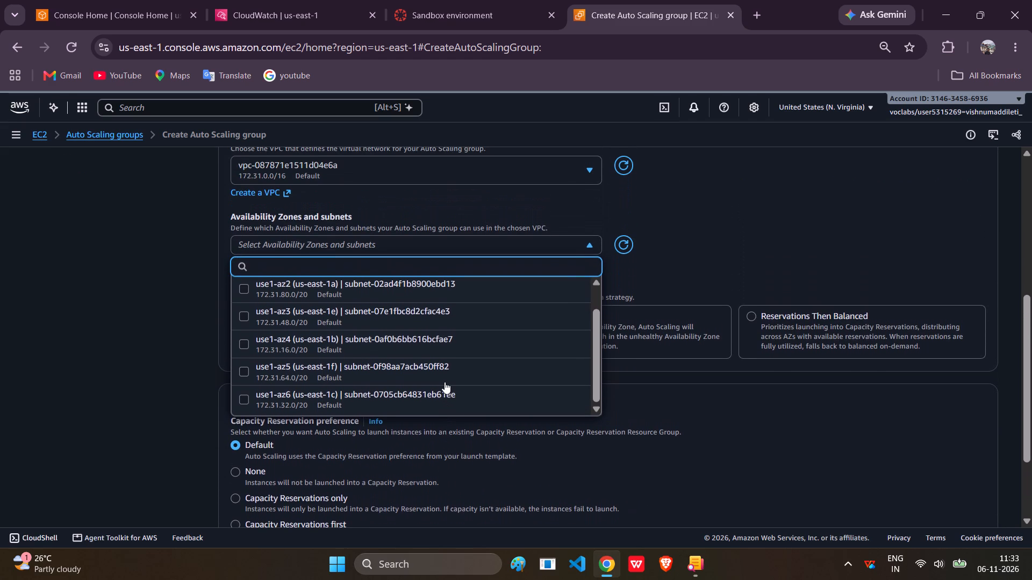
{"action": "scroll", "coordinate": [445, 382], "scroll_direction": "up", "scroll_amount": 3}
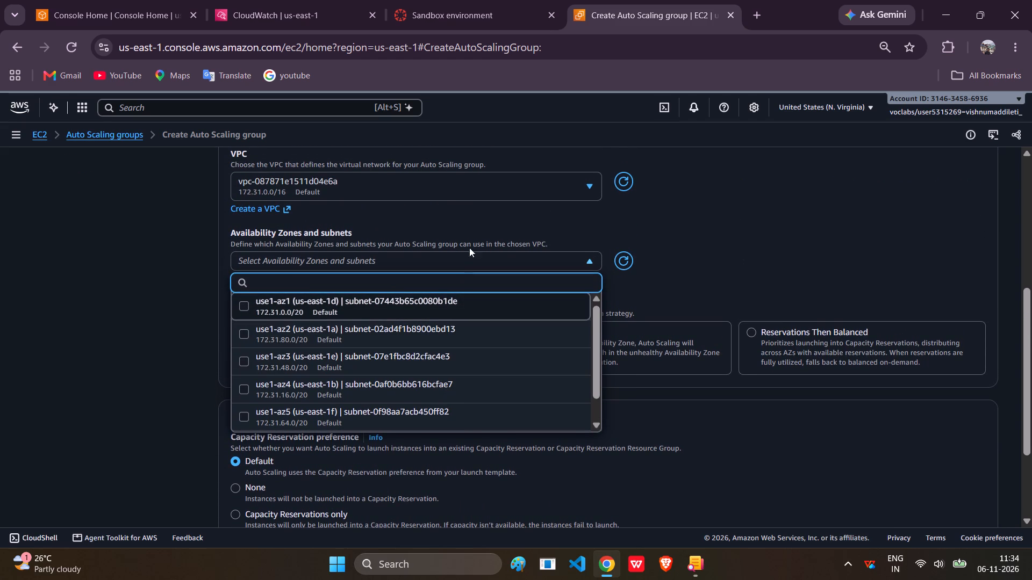
Set the group's VPC back to my-vpc and check the Availability Zones and subnets offered for it.
{"action": "left_click", "coordinate": [470, 192]}
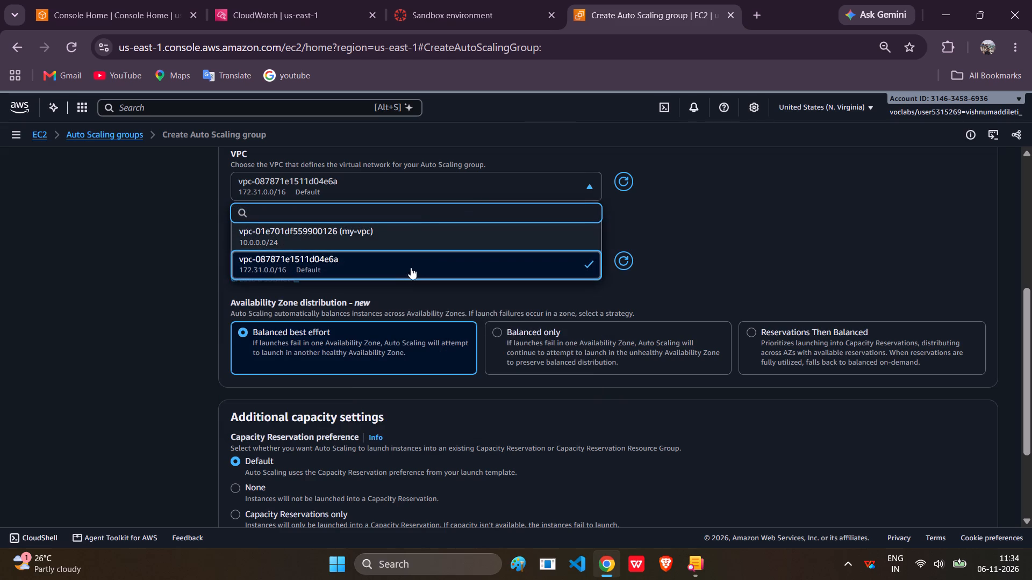
{"action": "left_click", "coordinate": [412, 244]}
{"action": "left_click", "coordinate": [401, 259]}
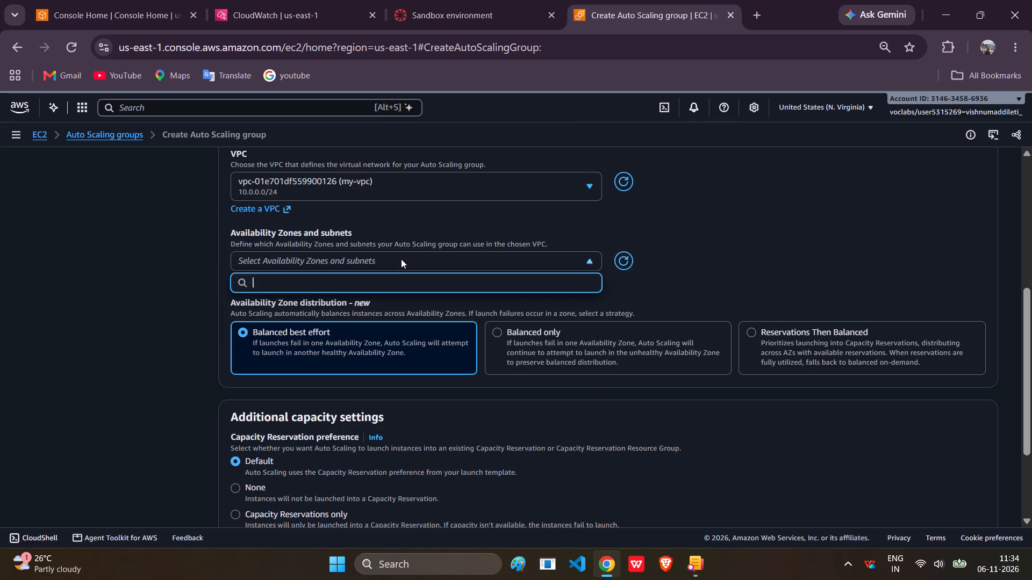
{"action": "left_click", "coordinate": [401, 259]}
Start creating a new subnet from the Auto Scaling group's network settings, with my-vpc as its VPC.
{"action": "left_click", "coordinate": [276, 280]}
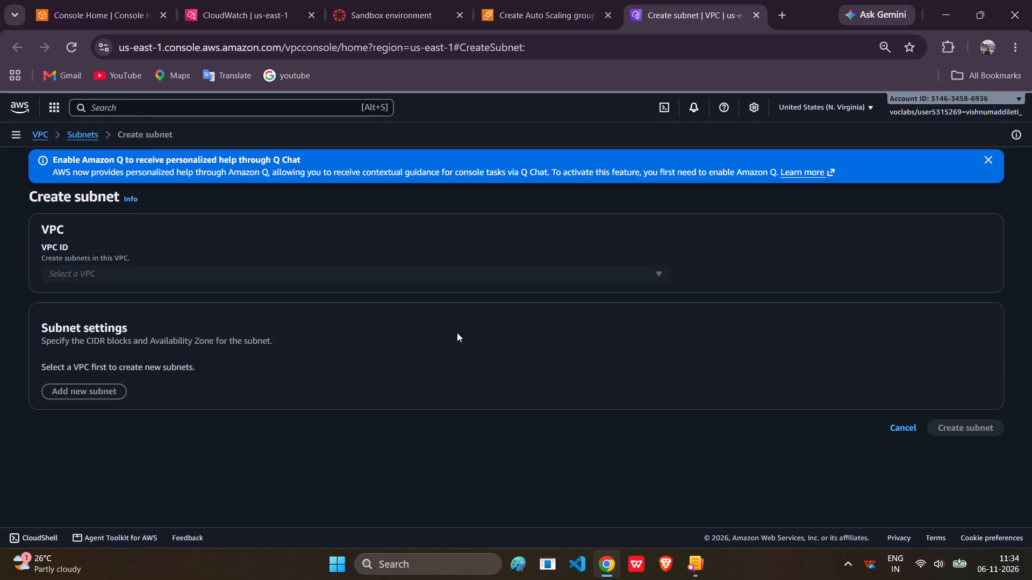
{"action": "left_click", "coordinate": [262, 268]}
{"action": "left_click", "coordinate": [236, 315]}
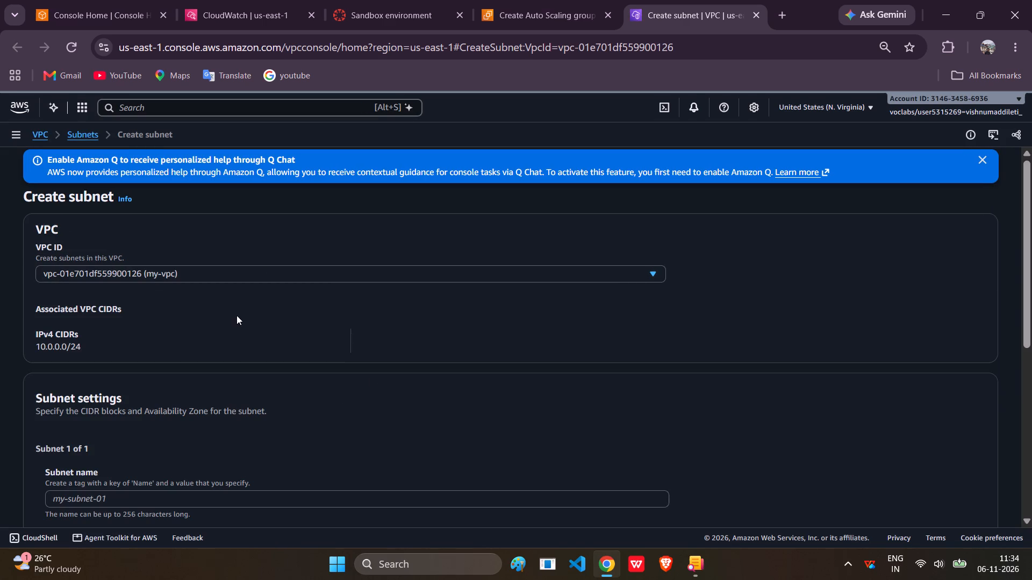
Name the subnet "subnets" and place it in Availability Zone use1-az2 (us-east-1a).
{"action": "scroll", "coordinate": [219, 372], "scroll_direction": "down", "scroll_amount": 1}
{"action": "left_click", "coordinate": [174, 425]}
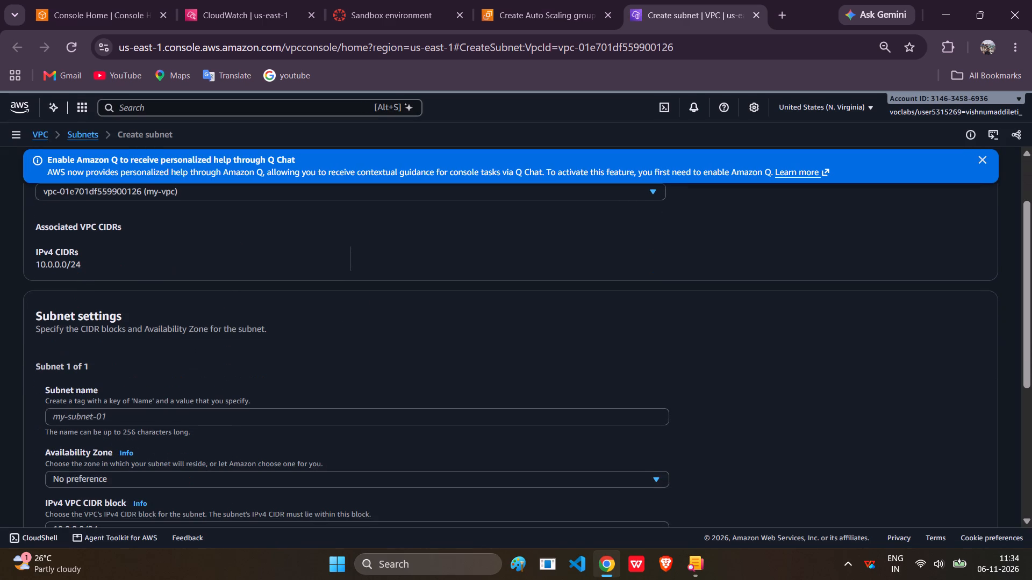
{"action": "left_click", "coordinate": [160, 424]}
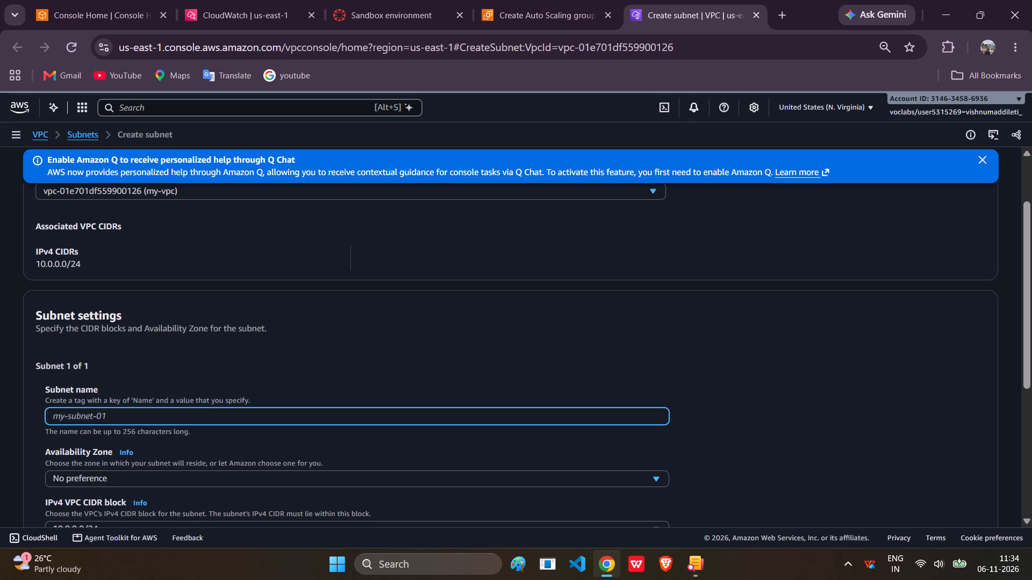
{"action": "type", "text": "subnets"}
{"action": "scroll", "coordinate": [160, 424], "scroll_direction": "down", "scroll_amount": 1}
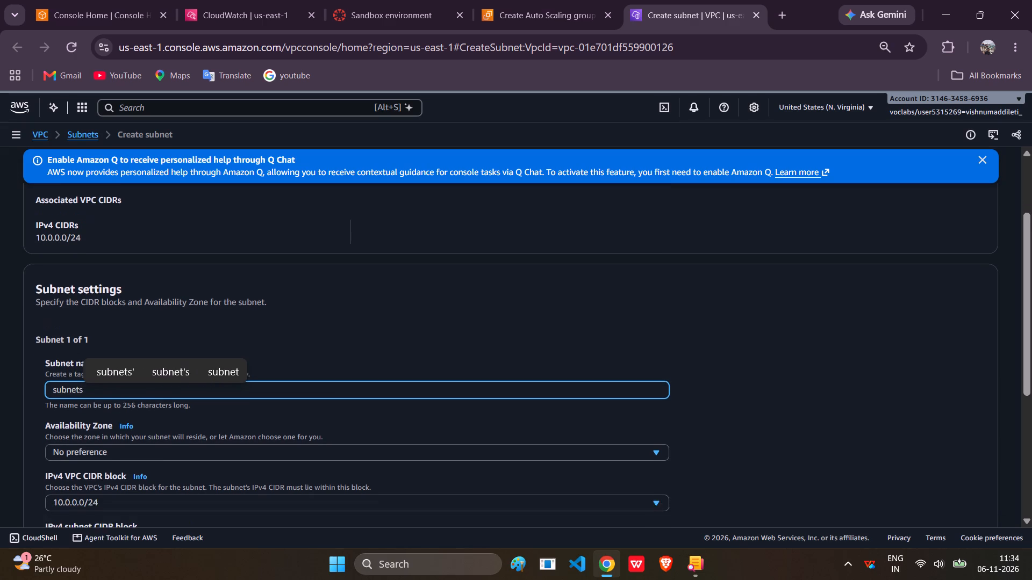
{"action": "scroll", "coordinate": [160, 424], "scroll_direction": "down", "scroll_amount": 1}
{"action": "left_click", "coordinate": [160, 424]}
{"action": "left_click", "coordinate": [215, 256]}
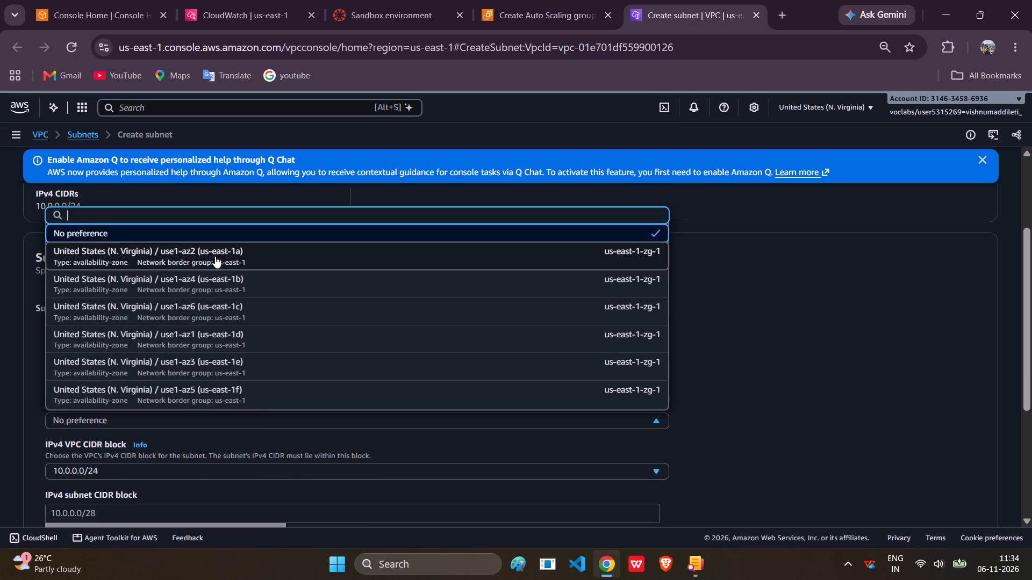
Keep 10.0.0.0/24 as the IPv4 VPC CIDR block for the subnet.
{"action": "scroll", "coordinate": [215, 256], "scroll_direction": "down", "scroll_amount": 3}
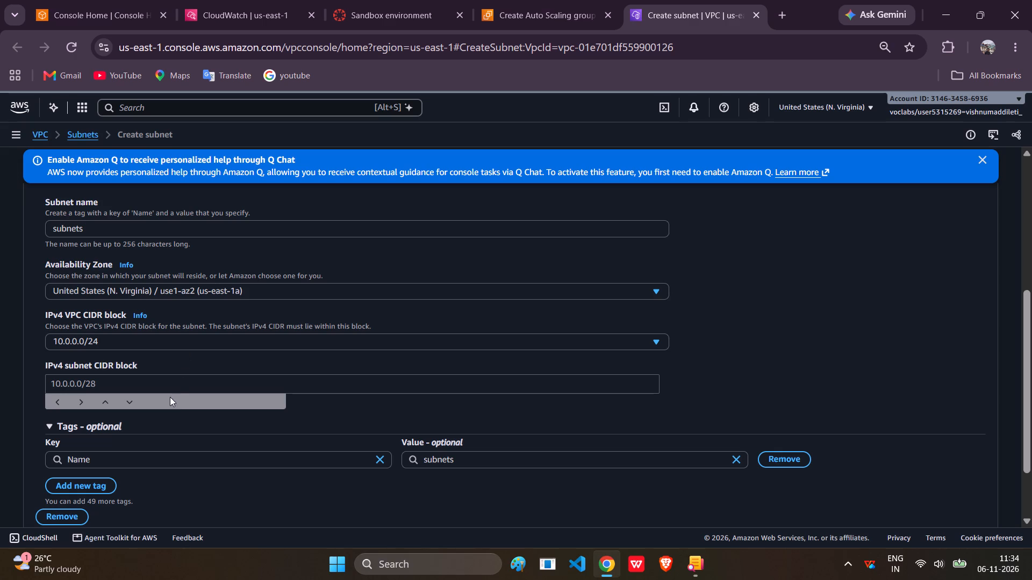
{"action": "left_click", "coordinate": [147, 392]}
{"action": "left_click", "coordinate": [128, 381]}
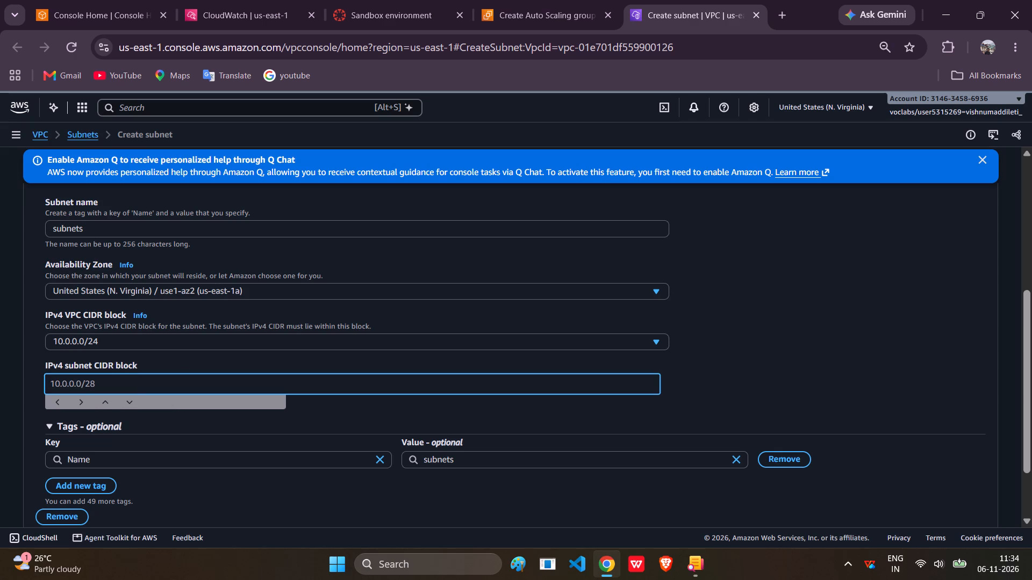
{"action": "scroll", "coordinate": [128, 381], "scroll_direction": "down", "scroll_amount": 1}
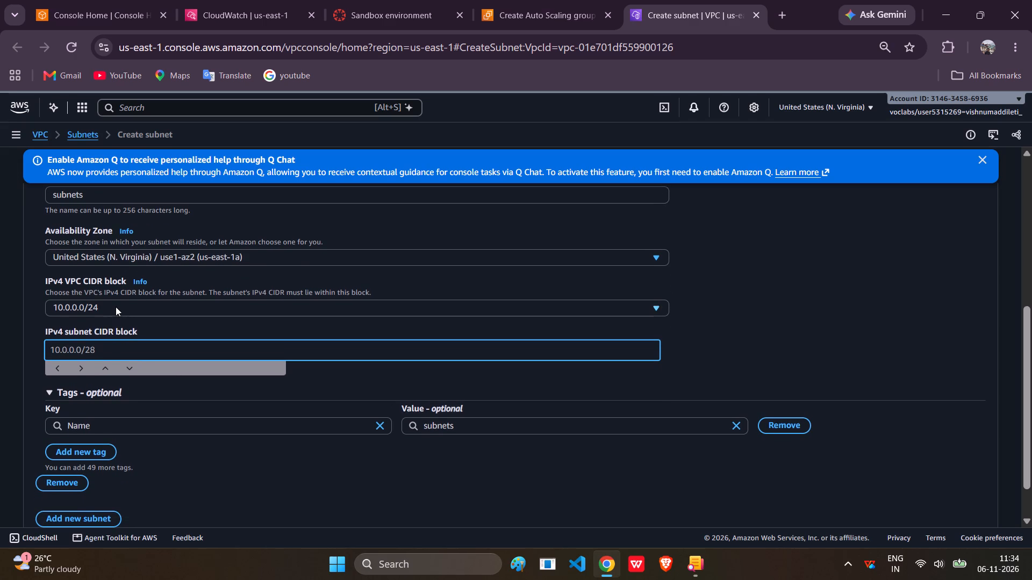
{"action": "left_click", "coordinate": [116, 307]}
{"action": "left_click", "coordinate": [107, 325]}
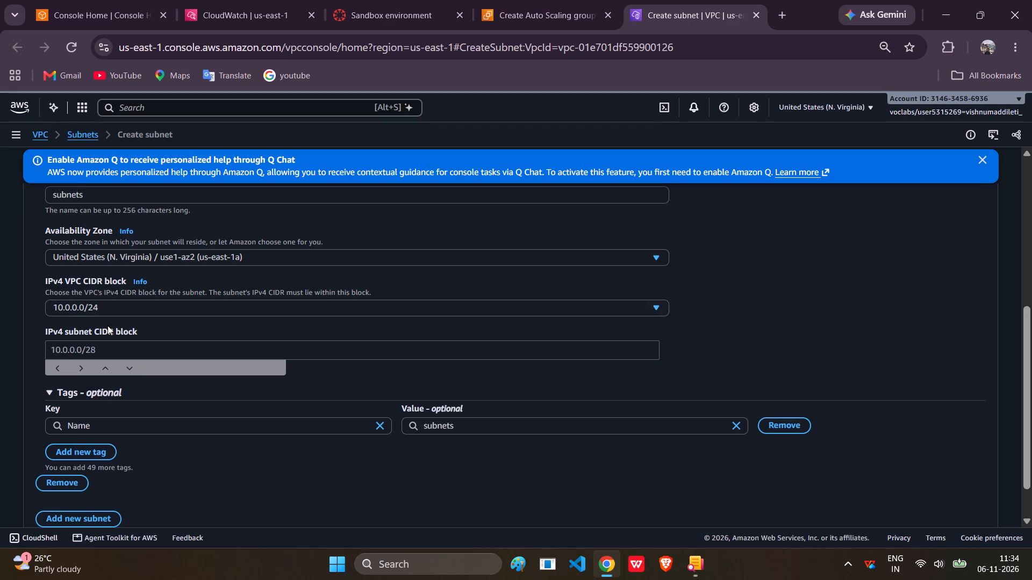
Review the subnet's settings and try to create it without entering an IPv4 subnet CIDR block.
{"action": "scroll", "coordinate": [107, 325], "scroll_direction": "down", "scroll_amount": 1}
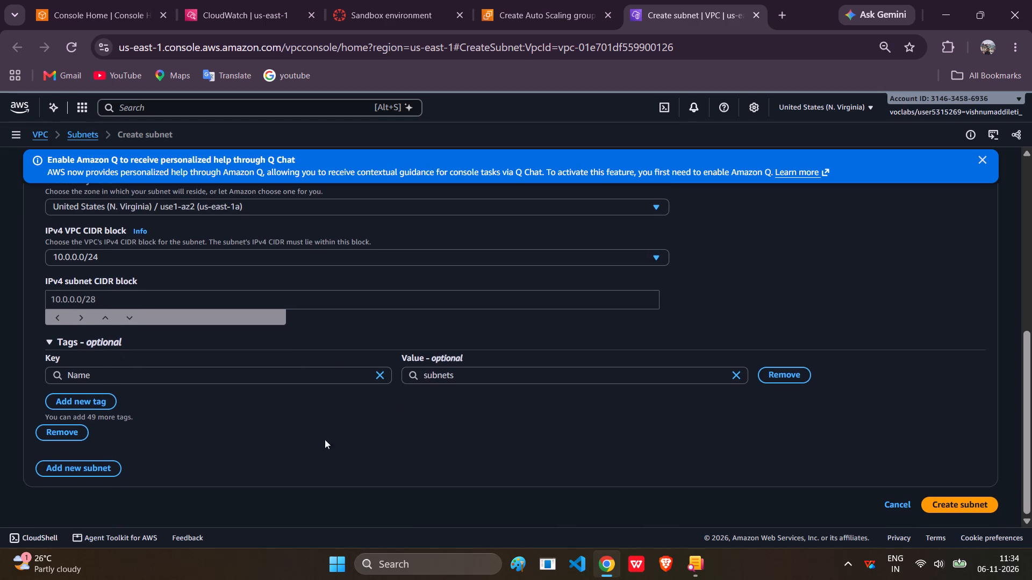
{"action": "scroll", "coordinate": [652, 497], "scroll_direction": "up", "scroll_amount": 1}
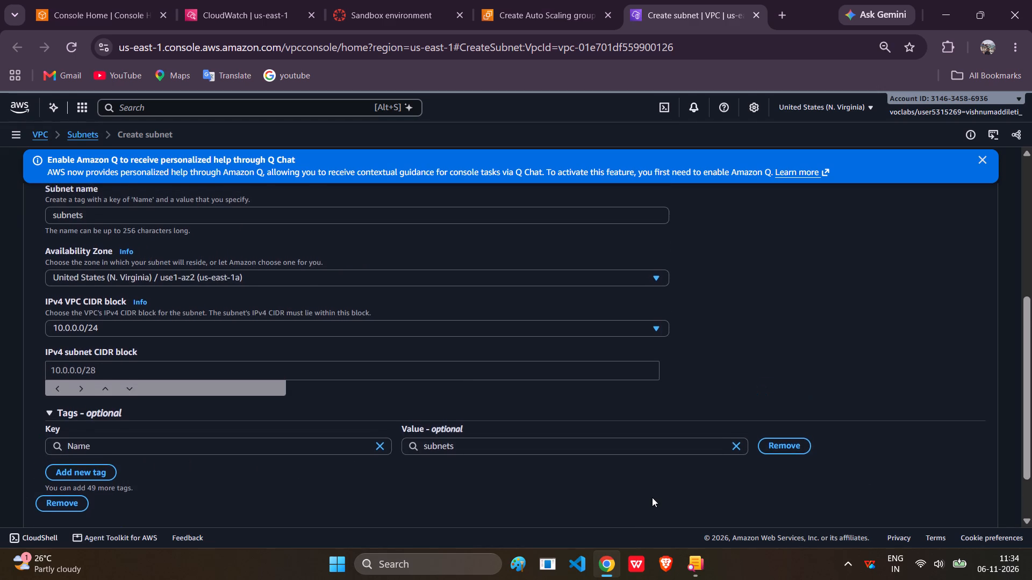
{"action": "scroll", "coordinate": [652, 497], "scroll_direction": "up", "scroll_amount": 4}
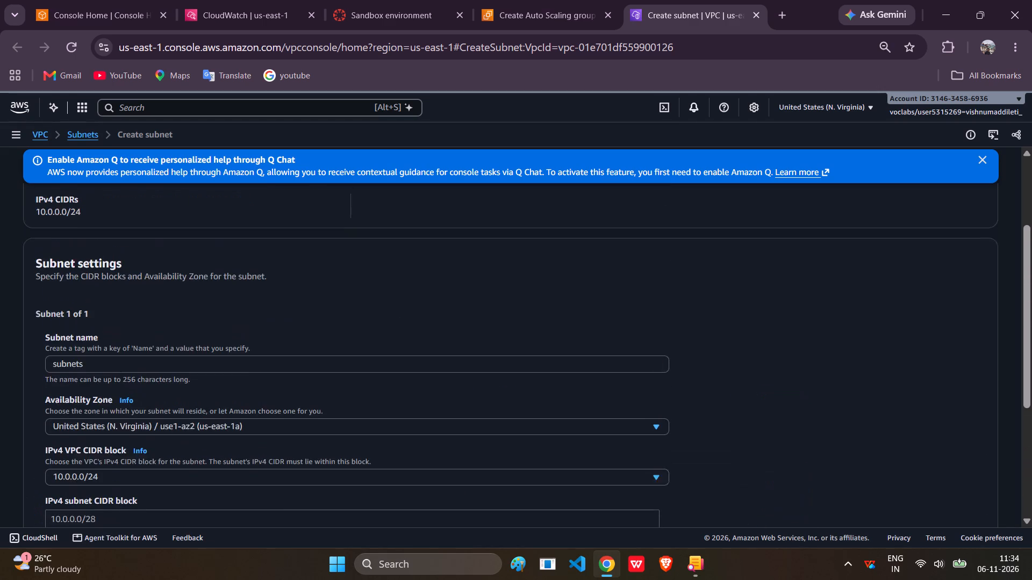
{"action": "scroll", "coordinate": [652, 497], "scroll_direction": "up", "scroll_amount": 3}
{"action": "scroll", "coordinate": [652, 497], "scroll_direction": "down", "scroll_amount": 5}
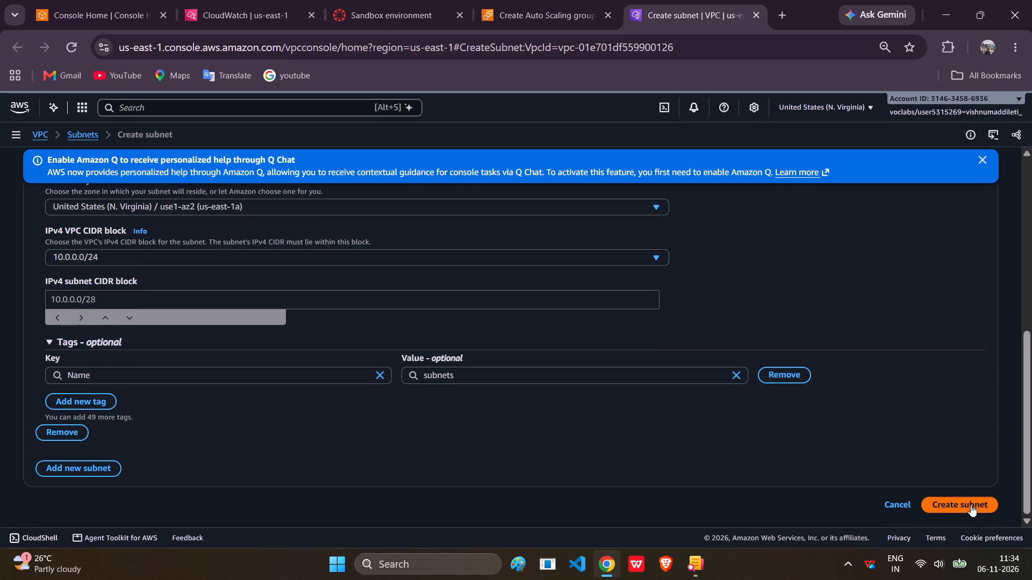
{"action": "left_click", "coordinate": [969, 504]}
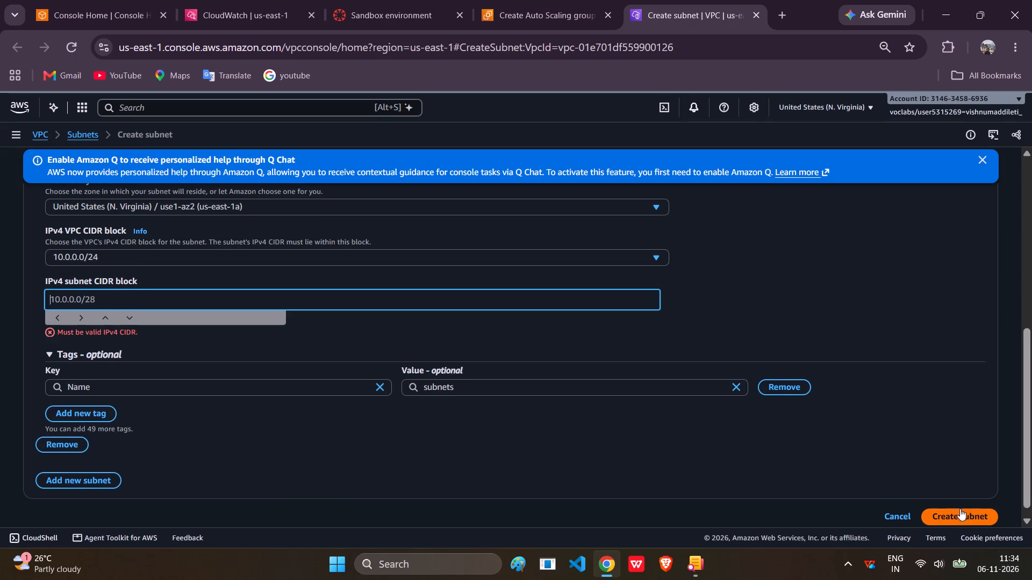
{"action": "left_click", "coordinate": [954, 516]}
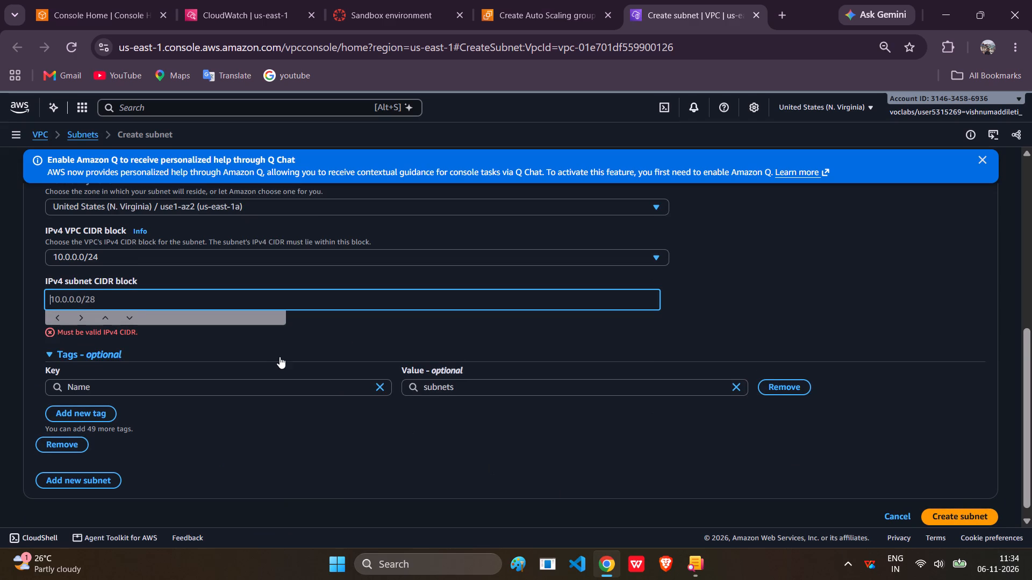
Set the IPv4 subnet CIDR block to 10.0.0.0/28 and create the subnet.
{"action": "type", "text": "10"}
{"action": "type", "text": ".0.0.0"}
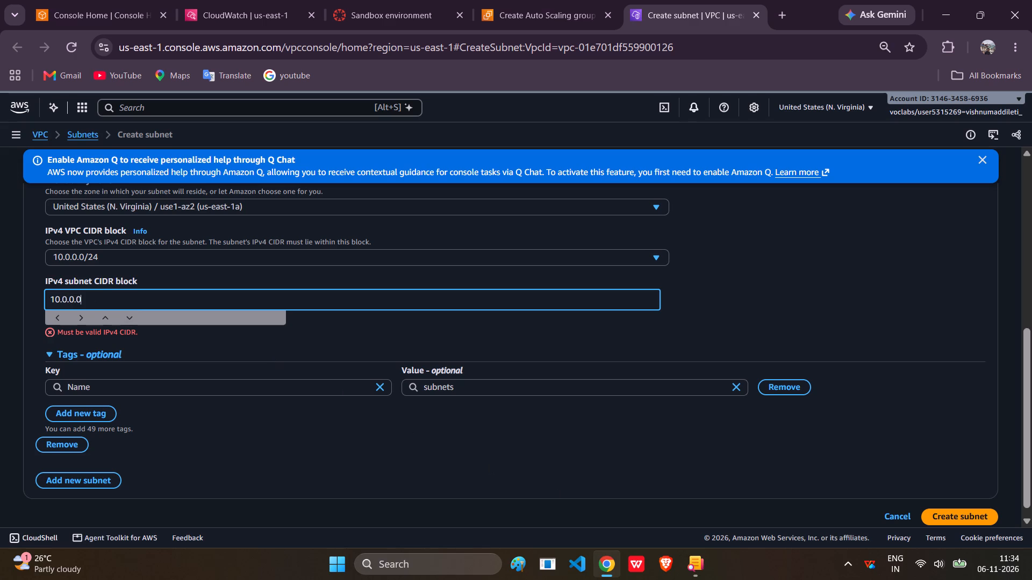
{"action": "type", "text": "/28"}
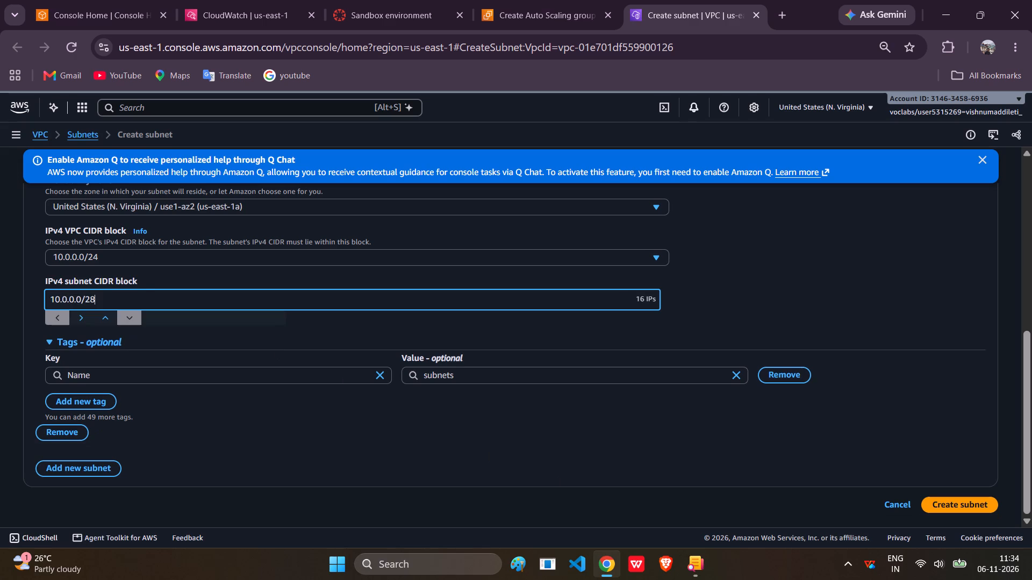
{"action": "left_click", "coordinate": [960, 511]}
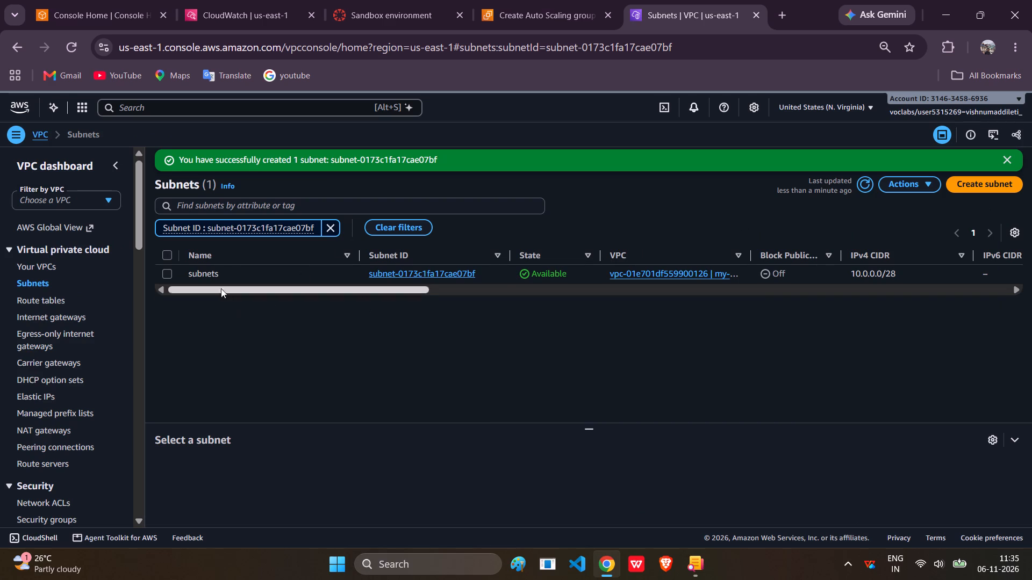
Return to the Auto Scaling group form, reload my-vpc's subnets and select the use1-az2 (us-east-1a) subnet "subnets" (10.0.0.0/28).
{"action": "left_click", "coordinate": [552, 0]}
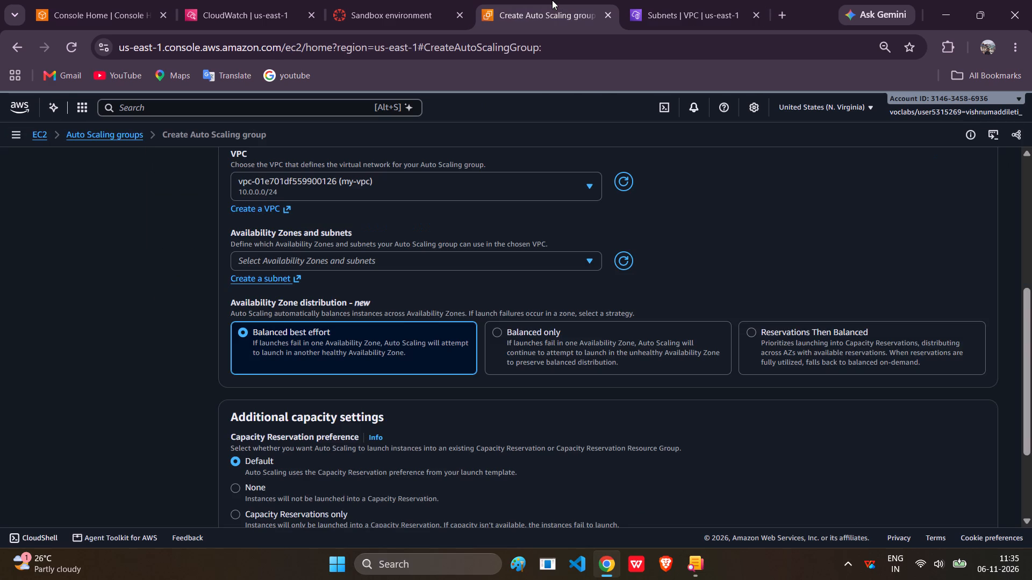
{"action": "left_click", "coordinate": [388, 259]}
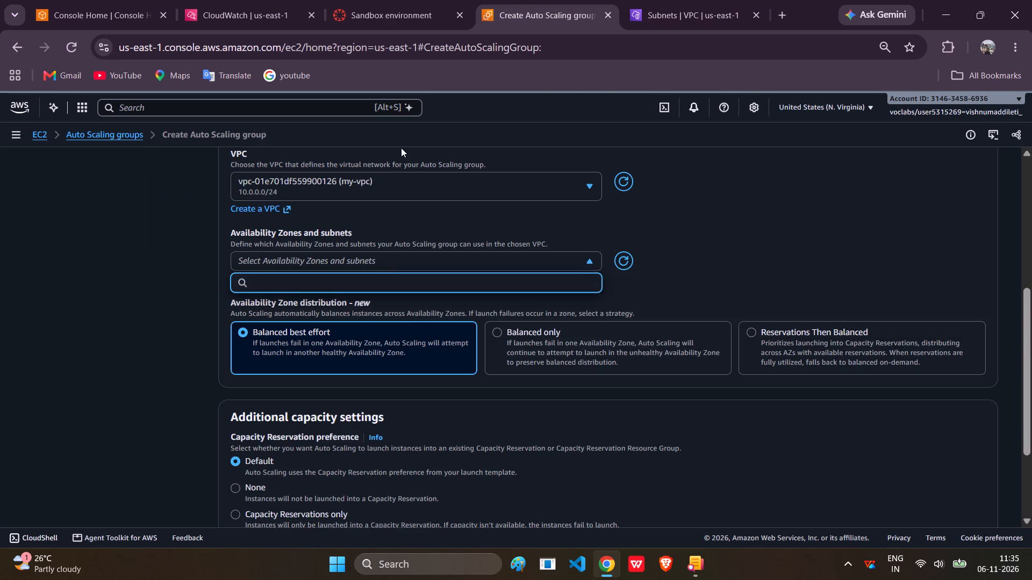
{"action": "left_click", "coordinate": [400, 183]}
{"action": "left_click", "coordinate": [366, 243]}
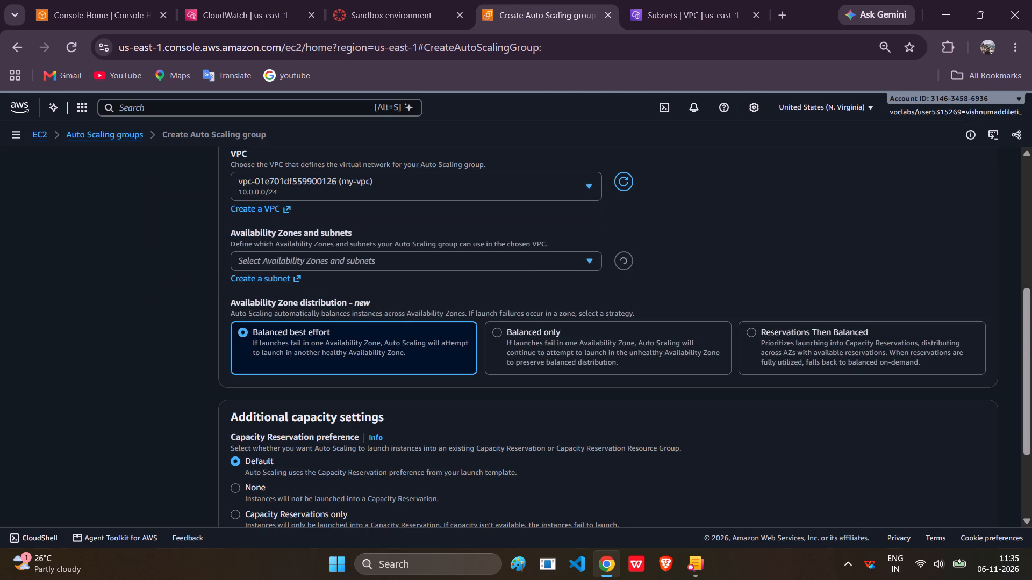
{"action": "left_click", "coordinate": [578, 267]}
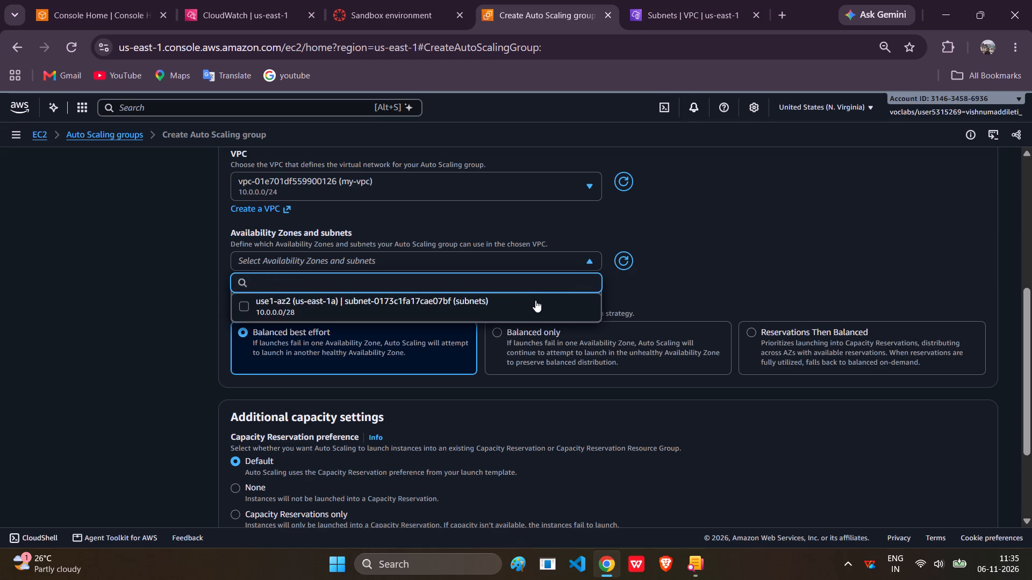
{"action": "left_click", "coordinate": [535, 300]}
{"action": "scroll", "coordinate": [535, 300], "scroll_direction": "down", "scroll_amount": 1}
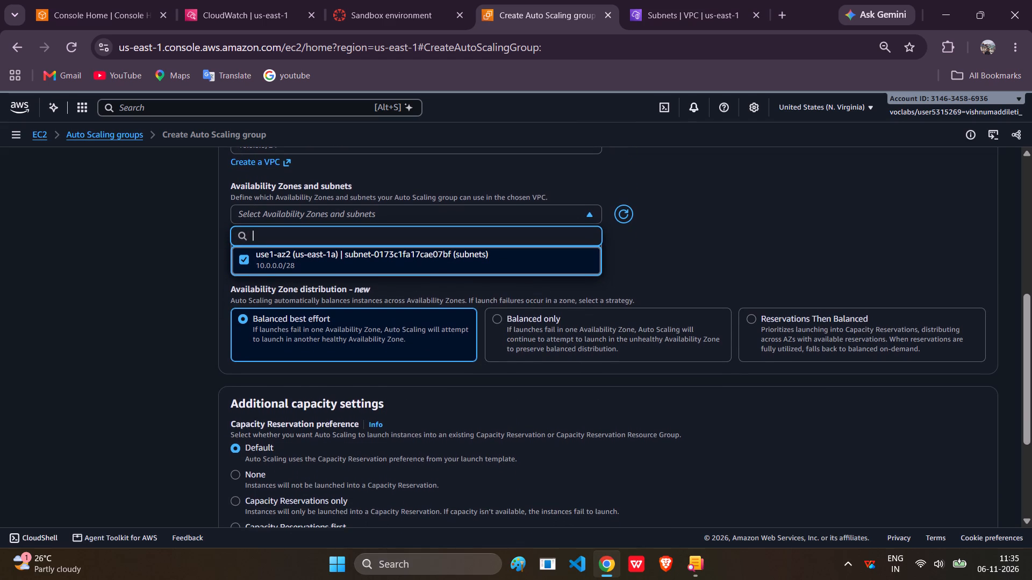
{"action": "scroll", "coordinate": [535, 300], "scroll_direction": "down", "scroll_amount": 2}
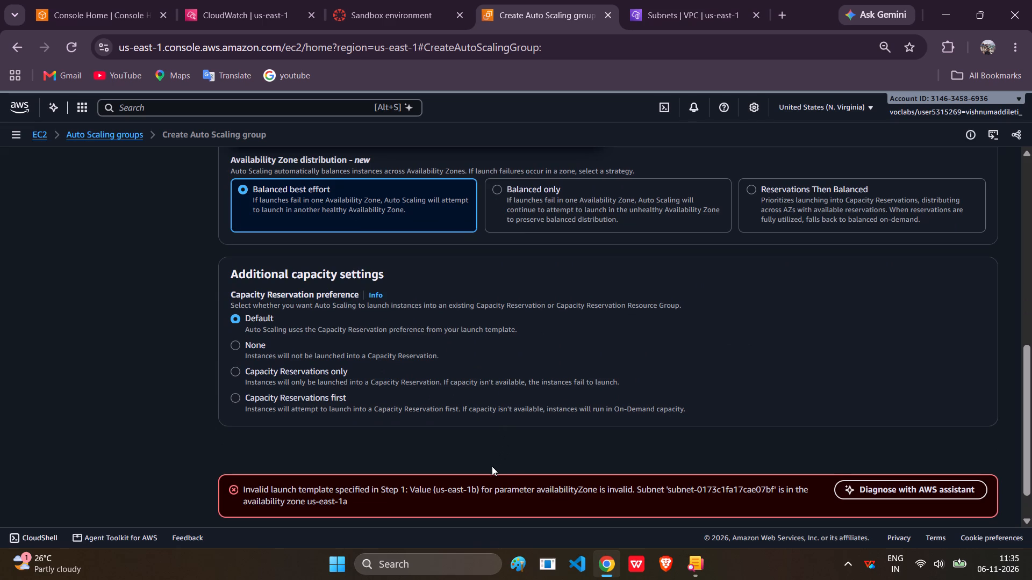
Review the instance launch options and try to diagnose the invalid launch template error with the AWS assistant.
{"action": "scroll", "coordinate": [532, 493], "scroll_direction": "up", "scroll_amount": 4}
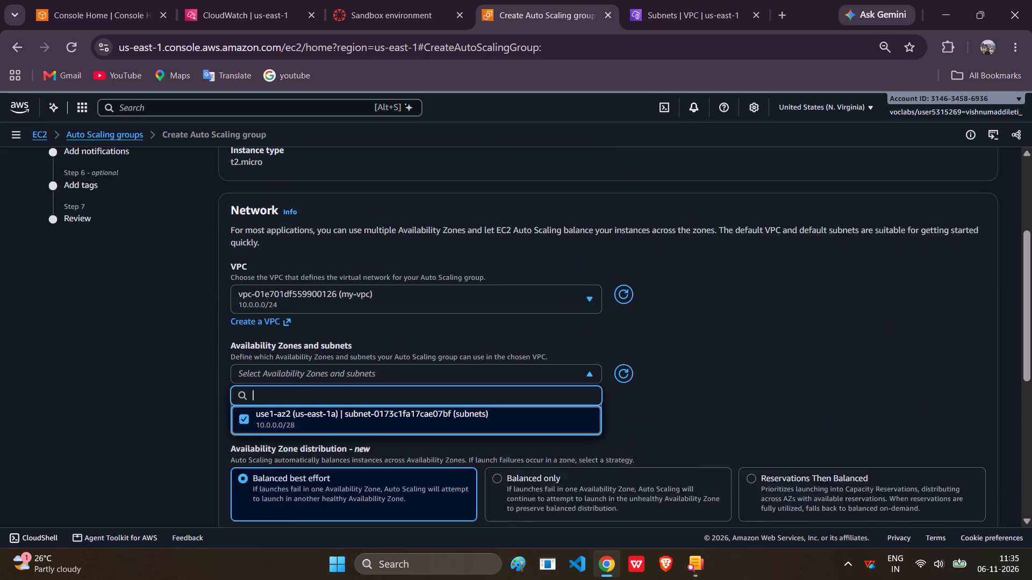
{"action": "scroll", "coordinate": [532, 493], "scroll_direction": "up", "scroll_amount": 1}
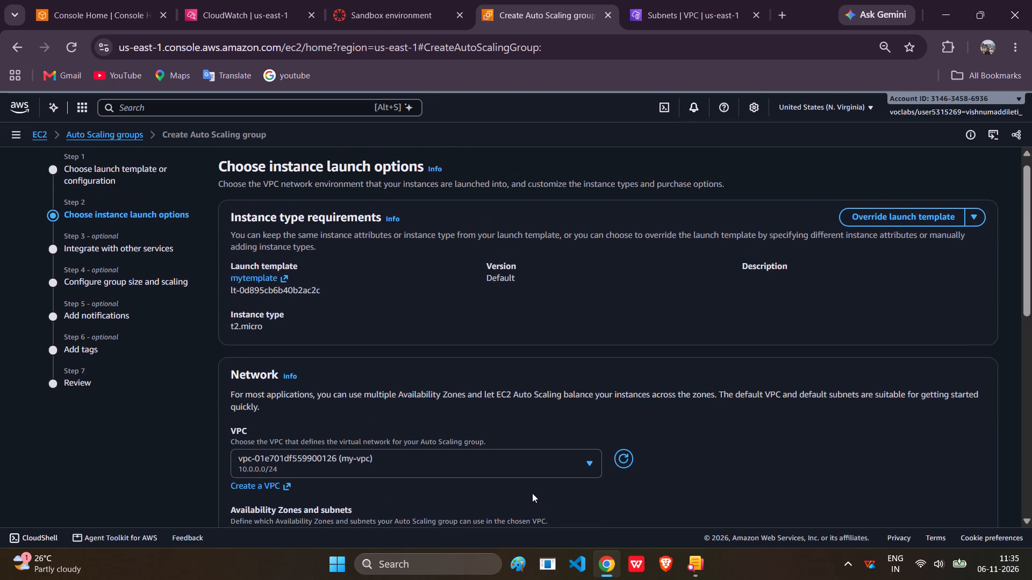
{"action": "scroll", "coordinate": [532, 493], "scroll_direction": "down", "scroll_amount": 4}
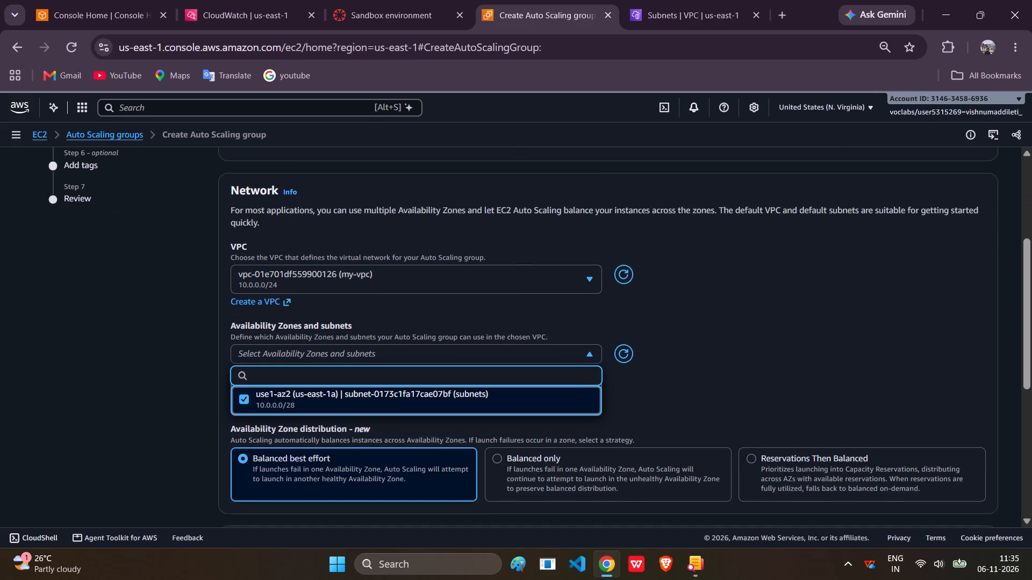
{"action": "scroll", "coordinate": [497, 407], "scroll_direction": "down", "scroll_amount": 5}
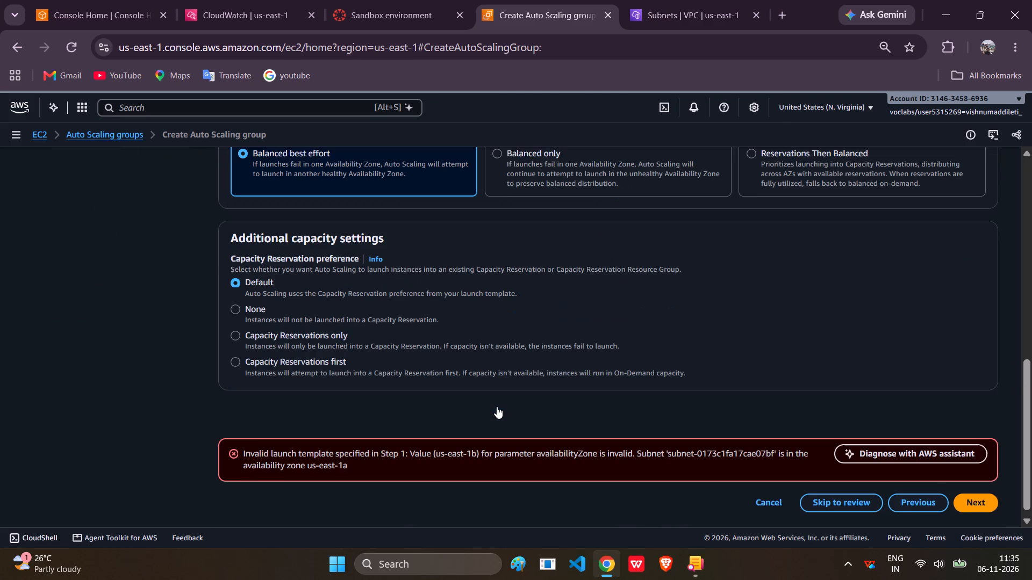
{"action": "left_click", "coordinate": [709, 443]}
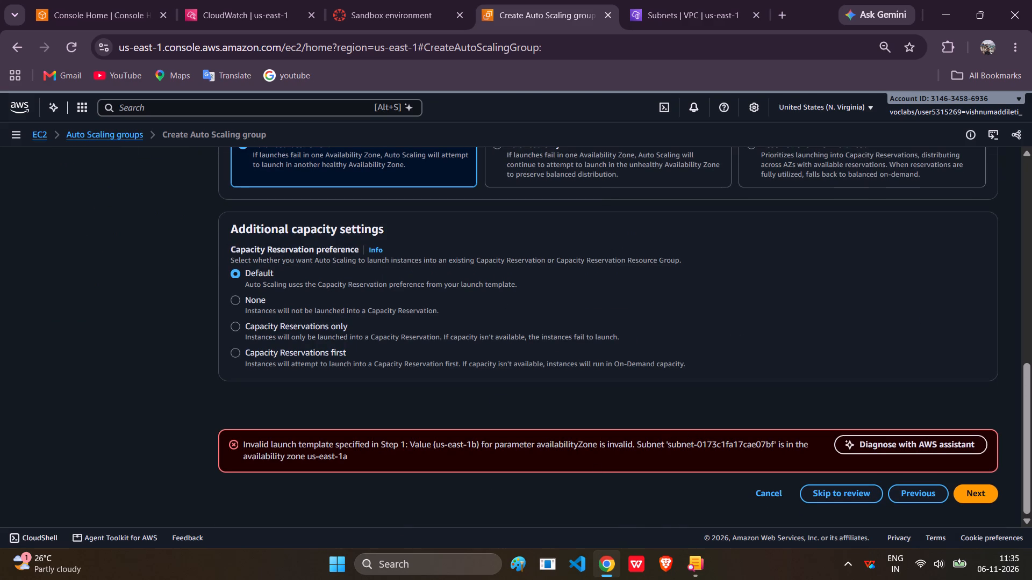
{"action": "left_click", "coordinate": [917, 439]}
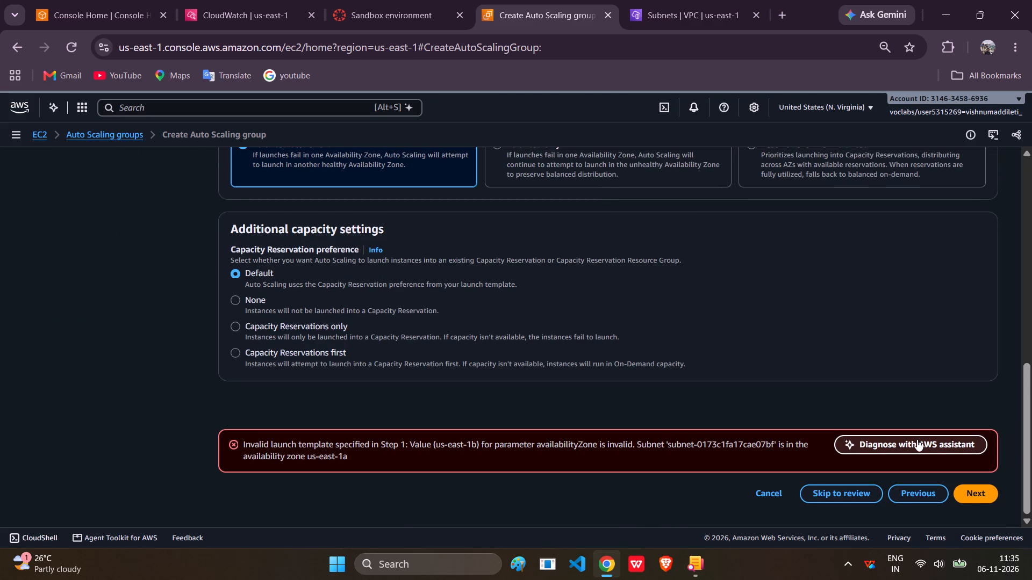
{"action": "left_click", "coordinate": [917, 439]}
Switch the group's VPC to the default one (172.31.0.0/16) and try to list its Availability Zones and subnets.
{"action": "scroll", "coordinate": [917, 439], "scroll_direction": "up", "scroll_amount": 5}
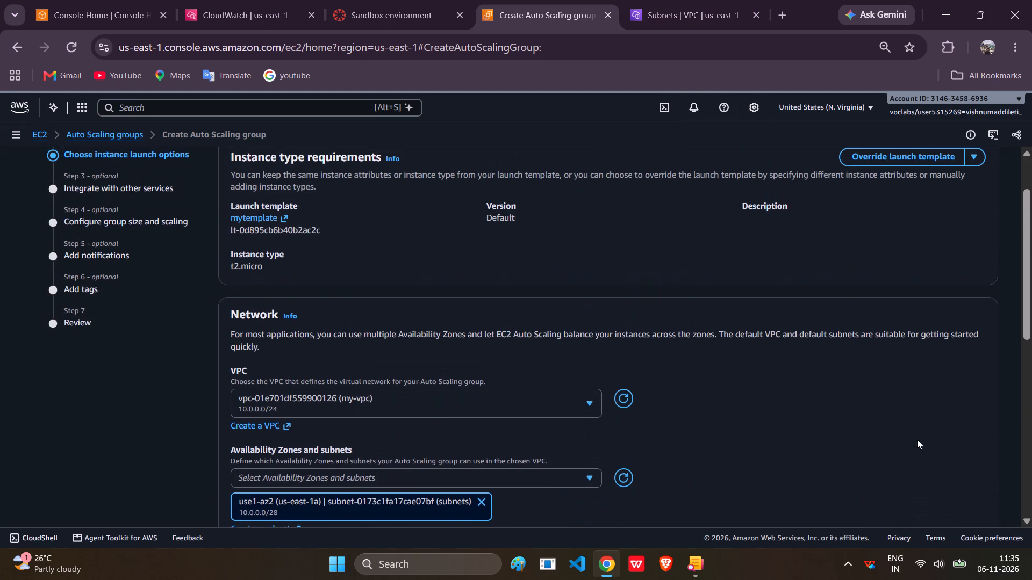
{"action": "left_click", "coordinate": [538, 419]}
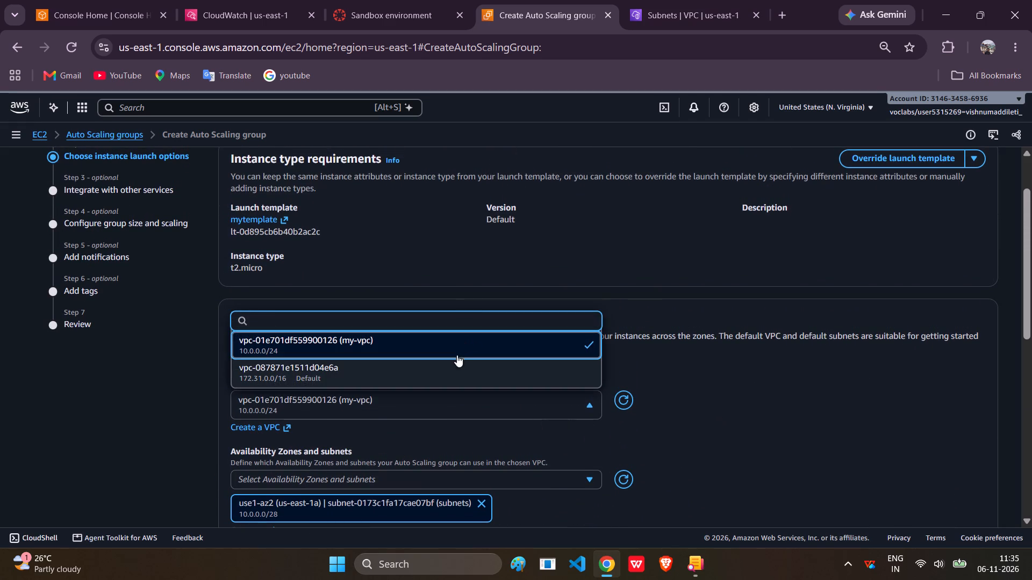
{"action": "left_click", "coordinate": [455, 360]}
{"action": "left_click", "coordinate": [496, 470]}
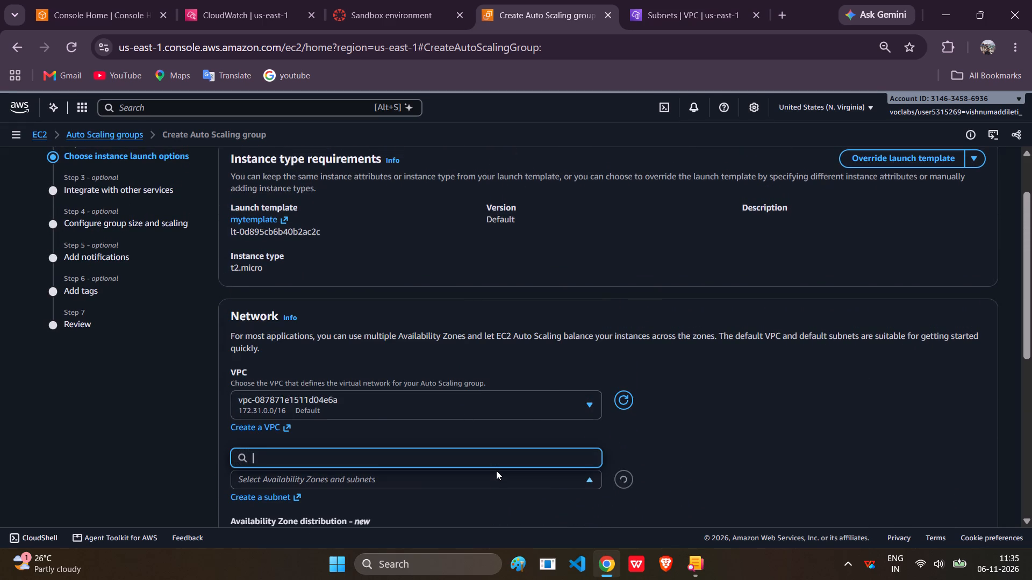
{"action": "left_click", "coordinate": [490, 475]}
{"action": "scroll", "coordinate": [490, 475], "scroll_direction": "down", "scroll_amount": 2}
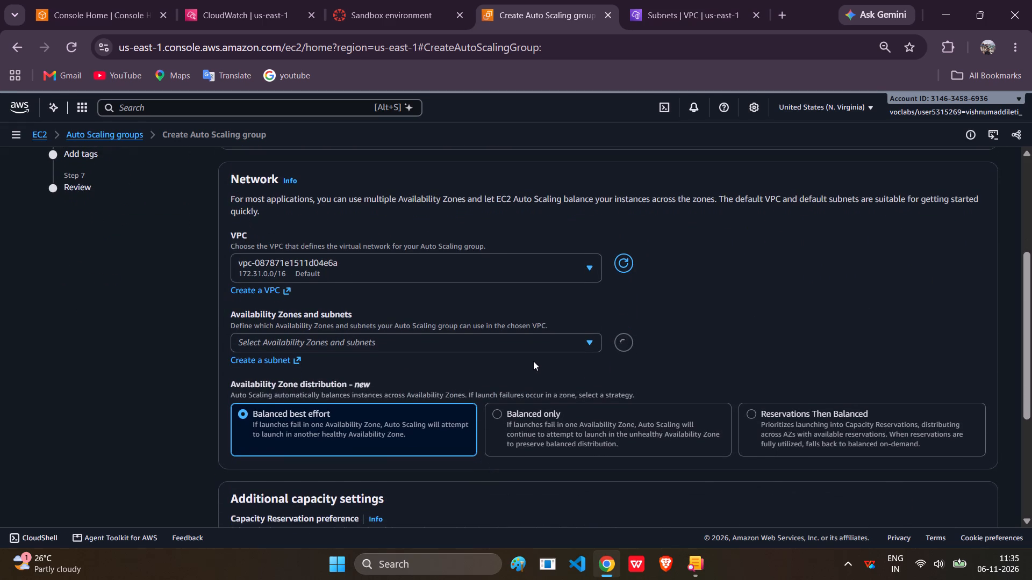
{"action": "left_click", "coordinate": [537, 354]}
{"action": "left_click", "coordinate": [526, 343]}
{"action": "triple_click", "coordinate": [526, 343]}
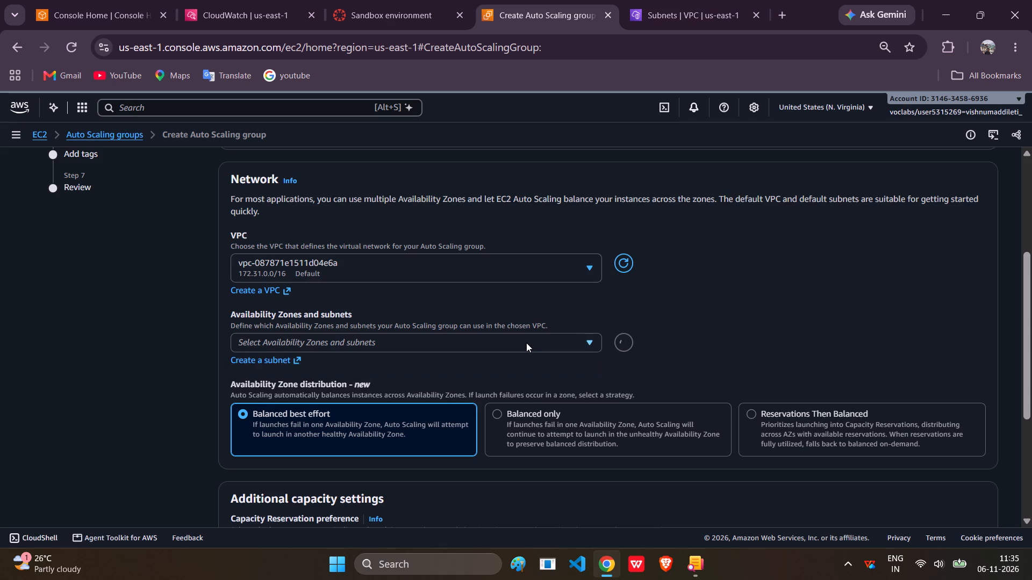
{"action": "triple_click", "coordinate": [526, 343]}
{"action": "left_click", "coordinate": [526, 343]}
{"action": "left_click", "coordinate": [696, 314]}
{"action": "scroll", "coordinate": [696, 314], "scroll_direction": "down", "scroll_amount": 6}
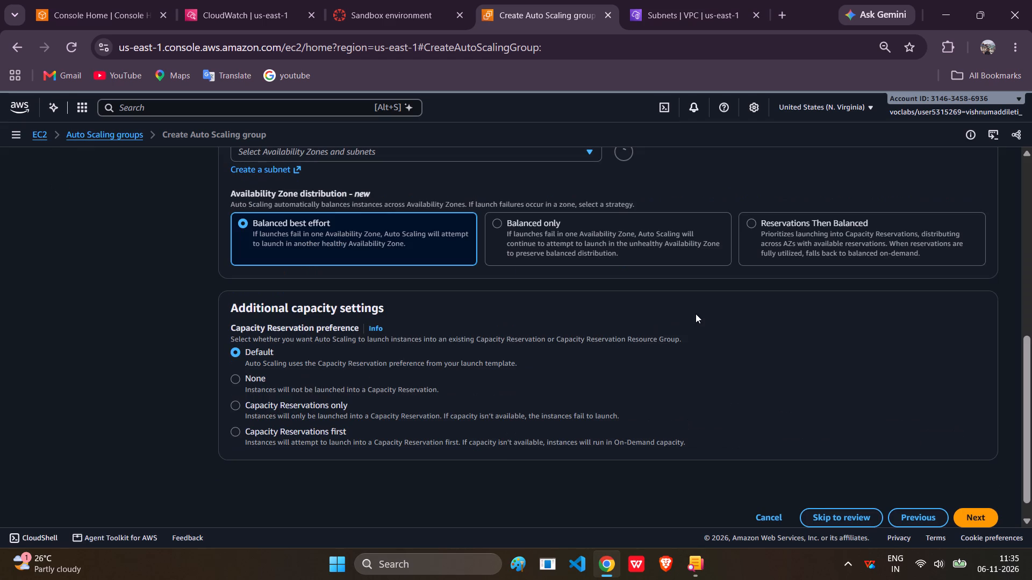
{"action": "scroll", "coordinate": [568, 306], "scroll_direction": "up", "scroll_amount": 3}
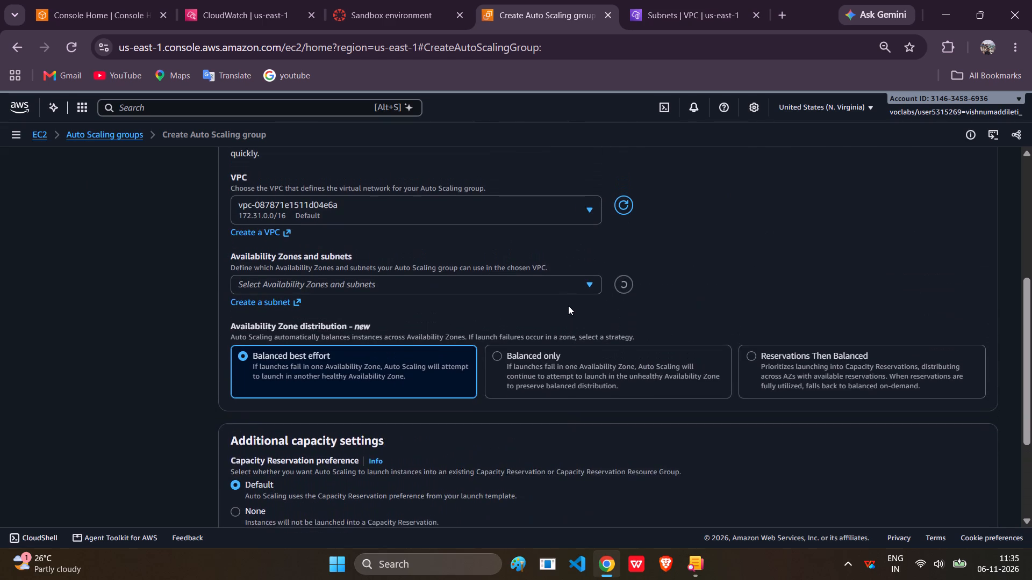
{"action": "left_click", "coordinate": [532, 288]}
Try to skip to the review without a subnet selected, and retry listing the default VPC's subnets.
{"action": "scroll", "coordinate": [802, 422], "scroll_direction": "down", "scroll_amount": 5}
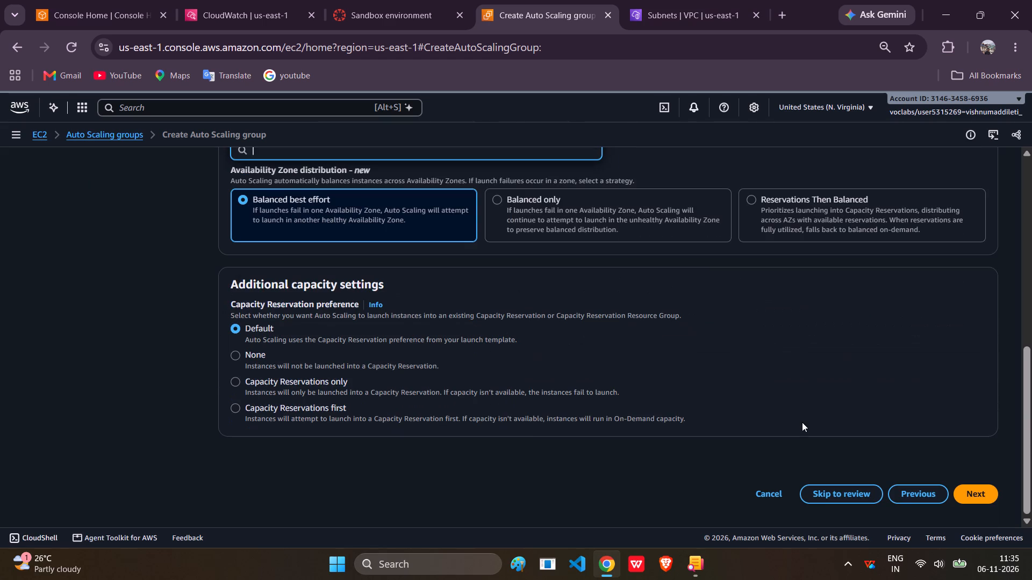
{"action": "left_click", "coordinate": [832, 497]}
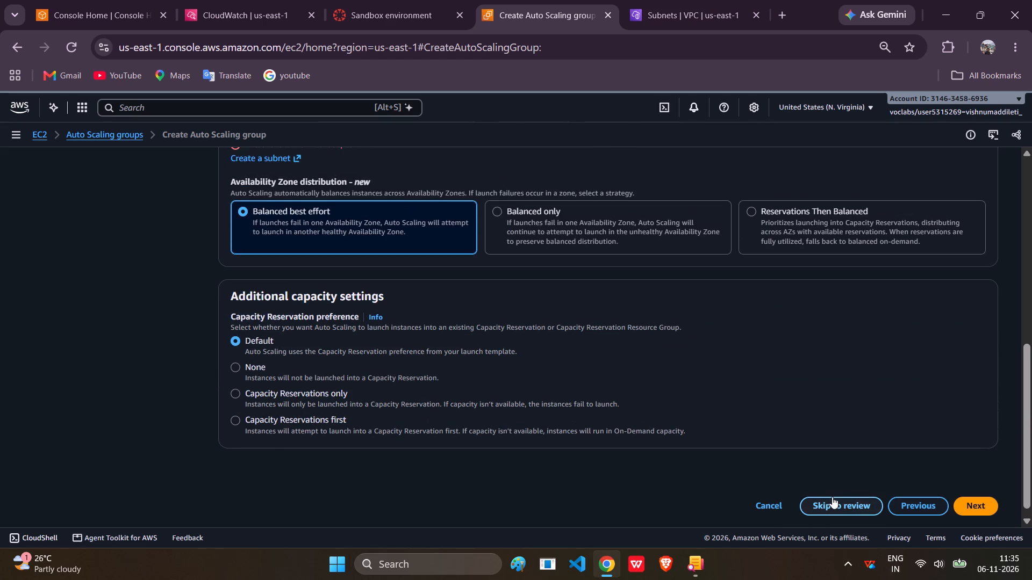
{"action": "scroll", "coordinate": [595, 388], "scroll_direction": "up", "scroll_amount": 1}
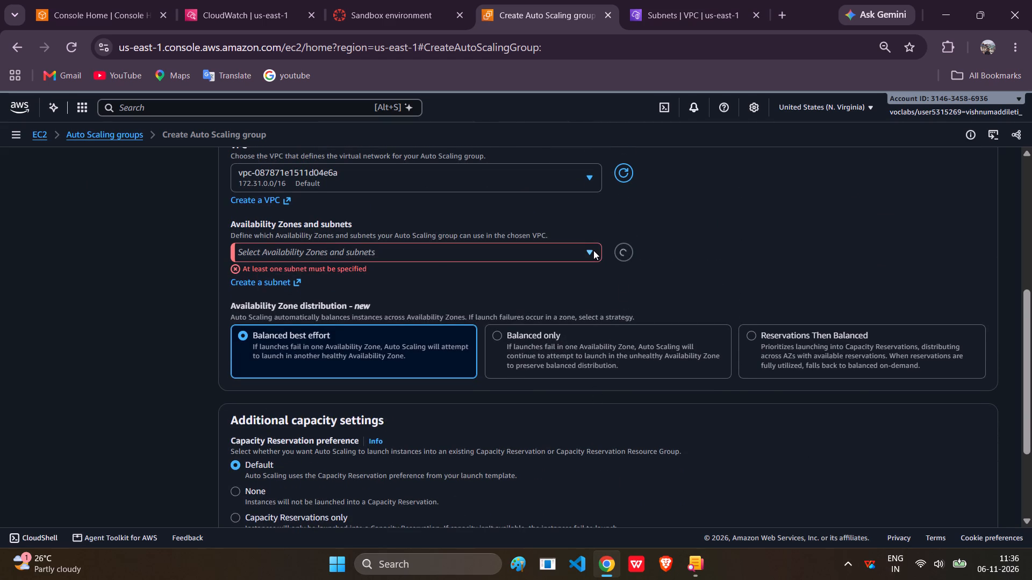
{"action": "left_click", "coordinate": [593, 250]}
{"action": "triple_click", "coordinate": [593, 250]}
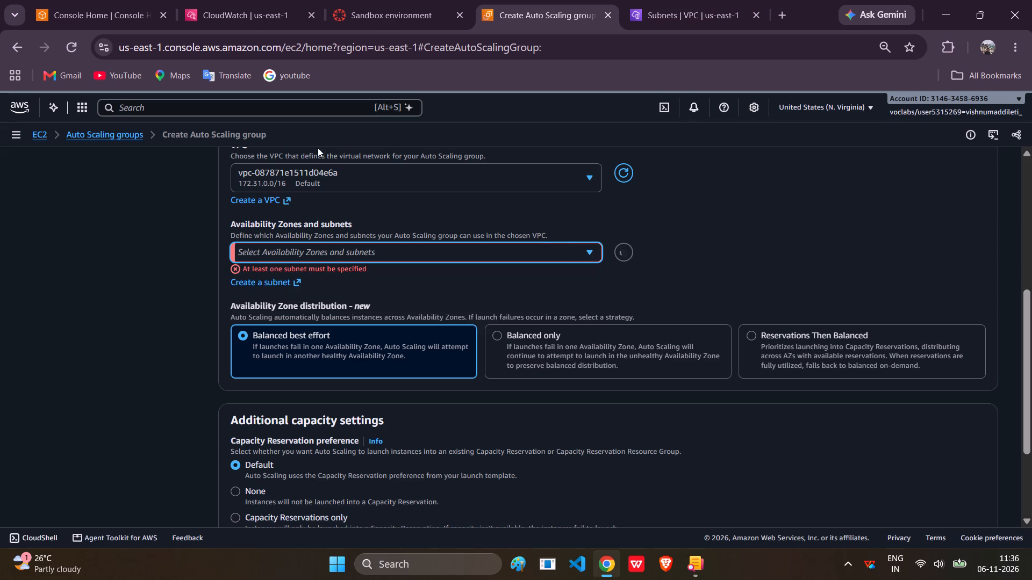
Reload the Auto Scaling group form to start over and name the group "autoscaling".
{"action": "left_click", "coordinate": [73, 53]}
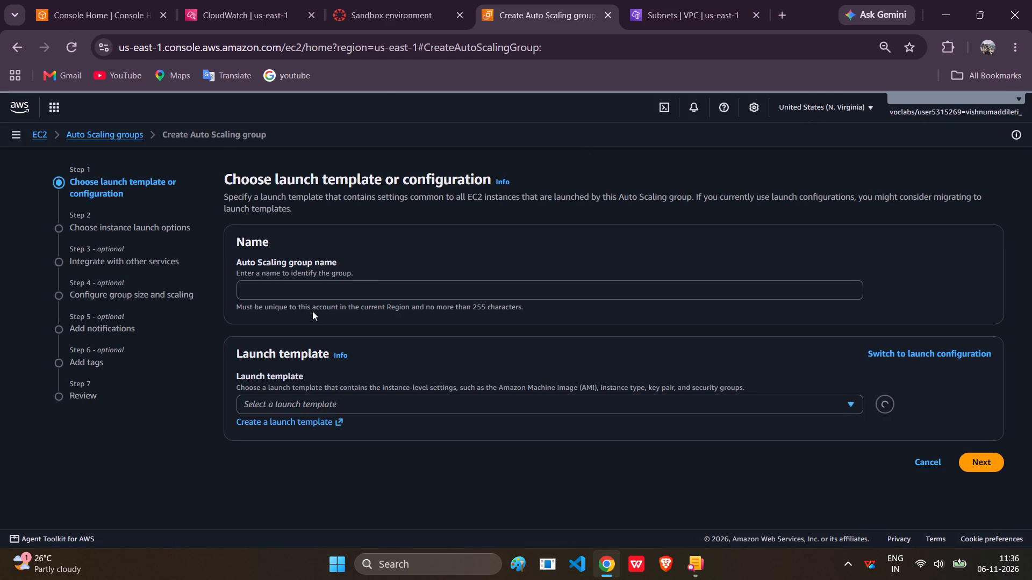
{"action": "left_click", "coordinate": [353, 289]}
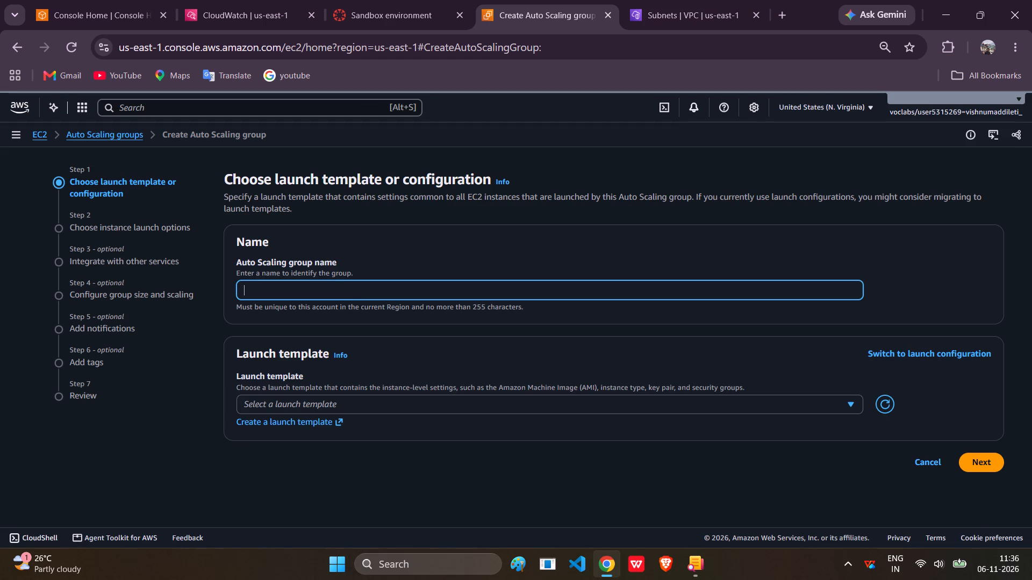
{"action": "type", "text": "auto sca"}
{"action": "key", "text": "BackSpace"}
{"action": "key", "text": "BackSpace"}
{"action": "key", "text": "BackSpace"}
{"action": "key", "text": "BackSpace"}
{"action": "type", "text": "scakk=="}
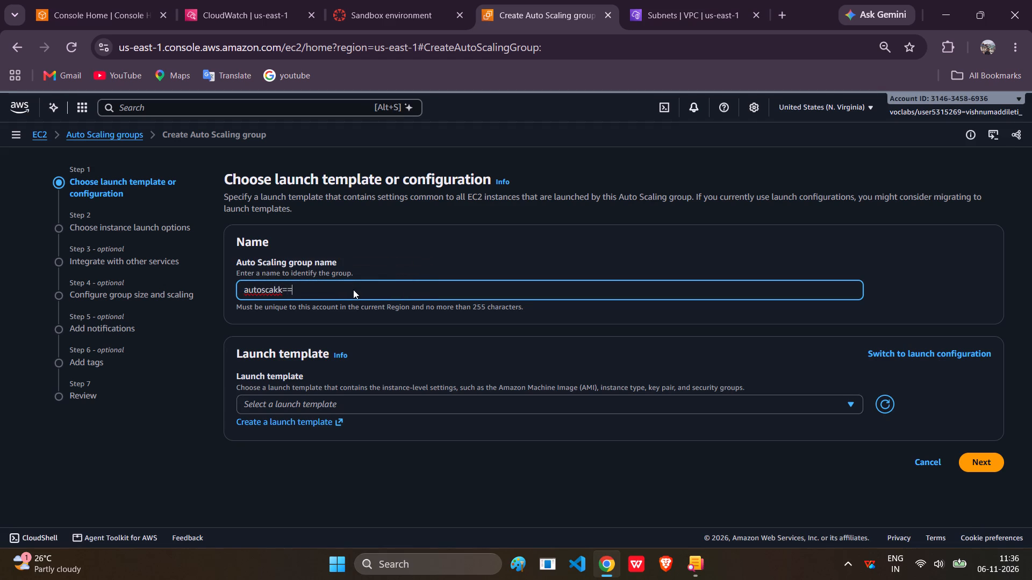
{"action": "key", "text": "BackSpace"}
{"action": "key", "text": "BackSpace"}
{"action": "key", "text": "BackSpace"}
{"action": "key", "text": "BackSpace"}
{"action": "type", "text": "ling"}
Choose mytemplate as the launch template, keep version Default (1), and continue to the instance launch options.
{"action": "scroll", "coordinate": [353, 289], "scroll_direction": "down", "scroll_amount": 3}
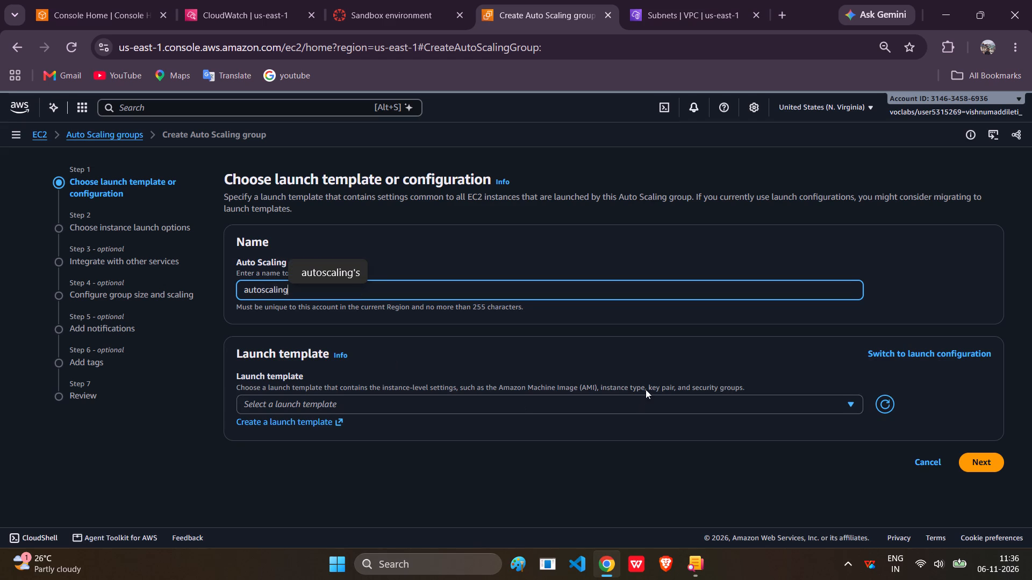
{"action": "left_click", "coordinate": [640, 405]}
{"action": "left_click", "coordinate": [535, 445]}
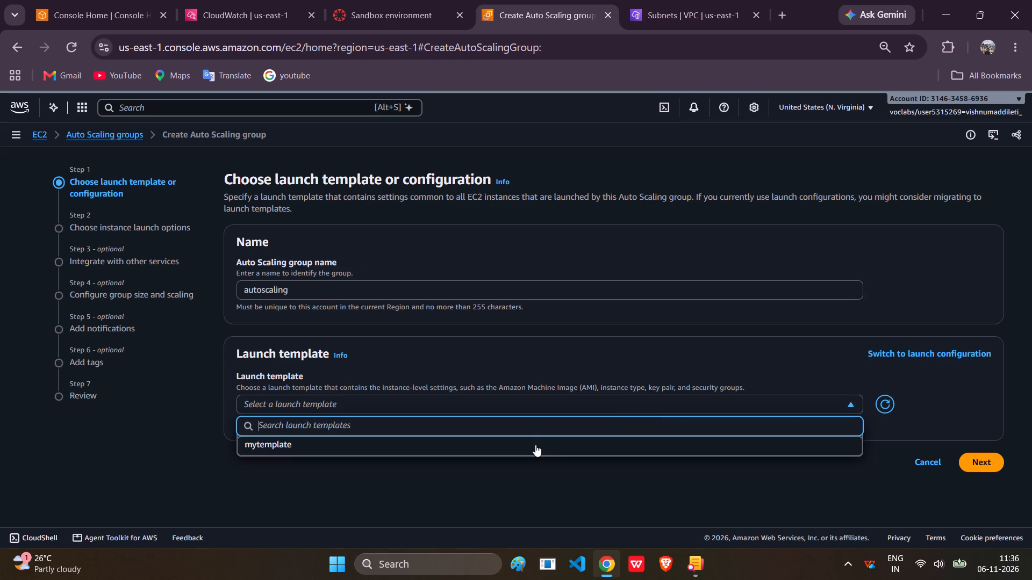
{"action": "scroll", "coordinate": [535, 445], "scroll_direction": "down", "scroll_amount": 2}
{"action": "scroll", "coordinate": [346, 438], "scroll_direction": "down", "scroll_amount": 3}
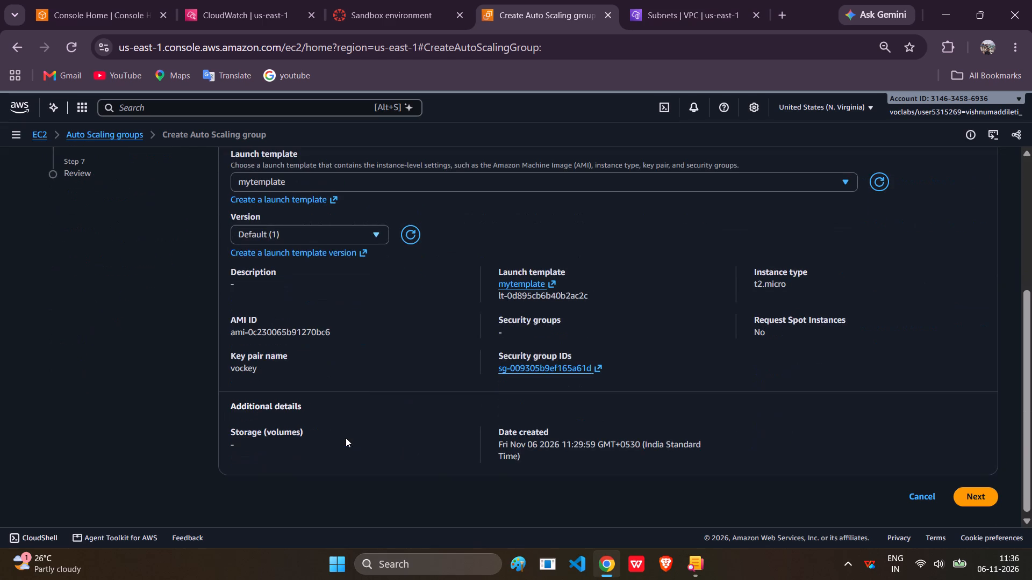
{"action": "scroll", "coordinate": [346, 438], "scroll_direction": "down", "scroll_amount": 1}
{"action": "scroll", "coordinate": [346, 229], "scroll_direction": "down", "scroll_amount": 1}
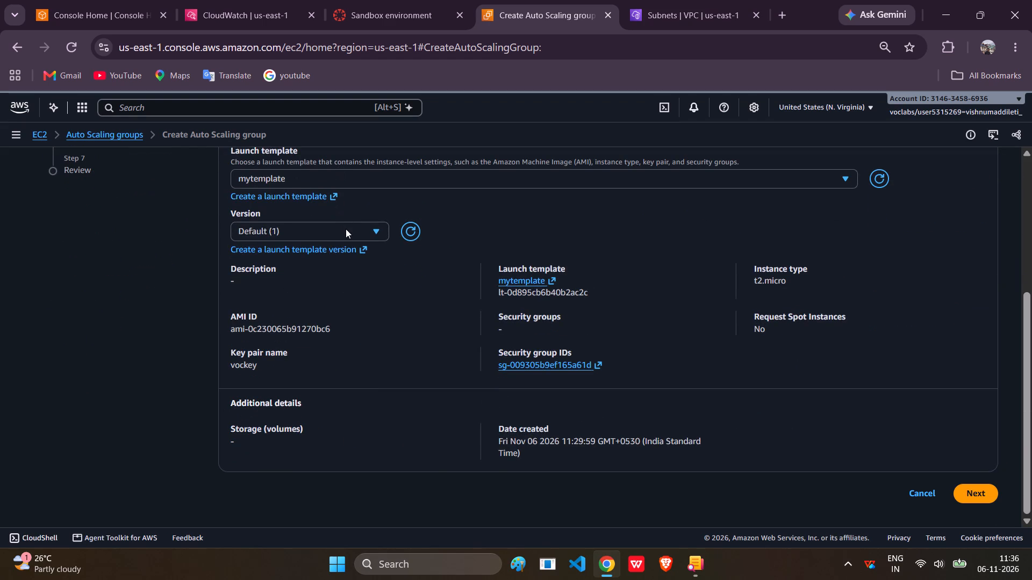
{"action": "scroll", "coordinate": [346, 229], "scroll_direction": "down", "scroll_amount": 1}
{"action": "left_click", "coordinate": [979, 497]}
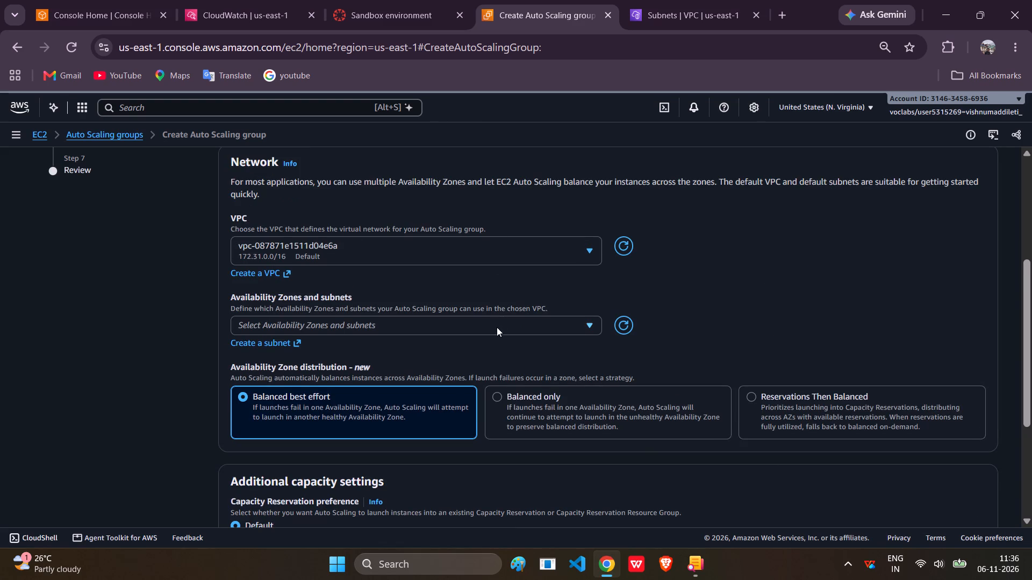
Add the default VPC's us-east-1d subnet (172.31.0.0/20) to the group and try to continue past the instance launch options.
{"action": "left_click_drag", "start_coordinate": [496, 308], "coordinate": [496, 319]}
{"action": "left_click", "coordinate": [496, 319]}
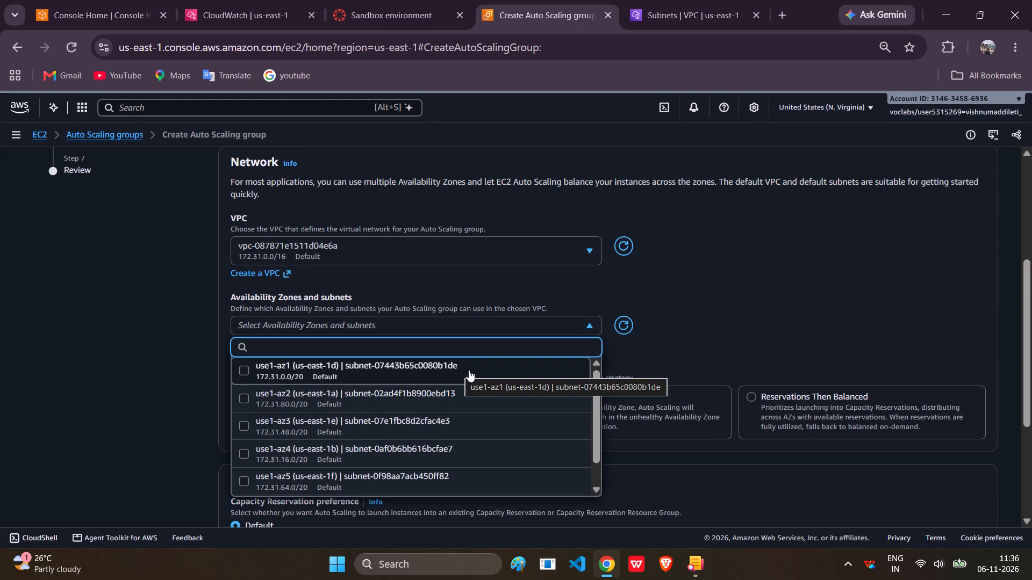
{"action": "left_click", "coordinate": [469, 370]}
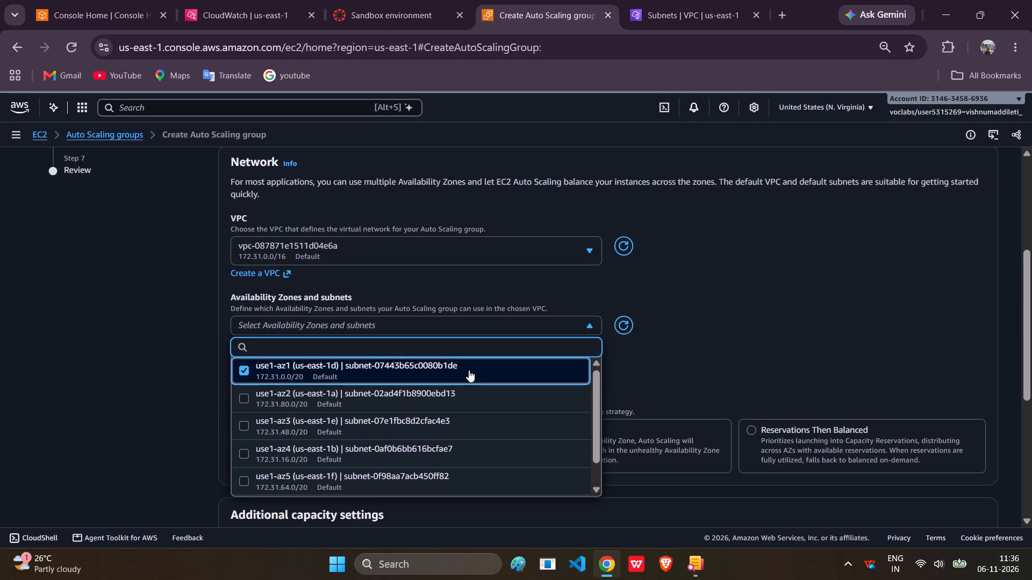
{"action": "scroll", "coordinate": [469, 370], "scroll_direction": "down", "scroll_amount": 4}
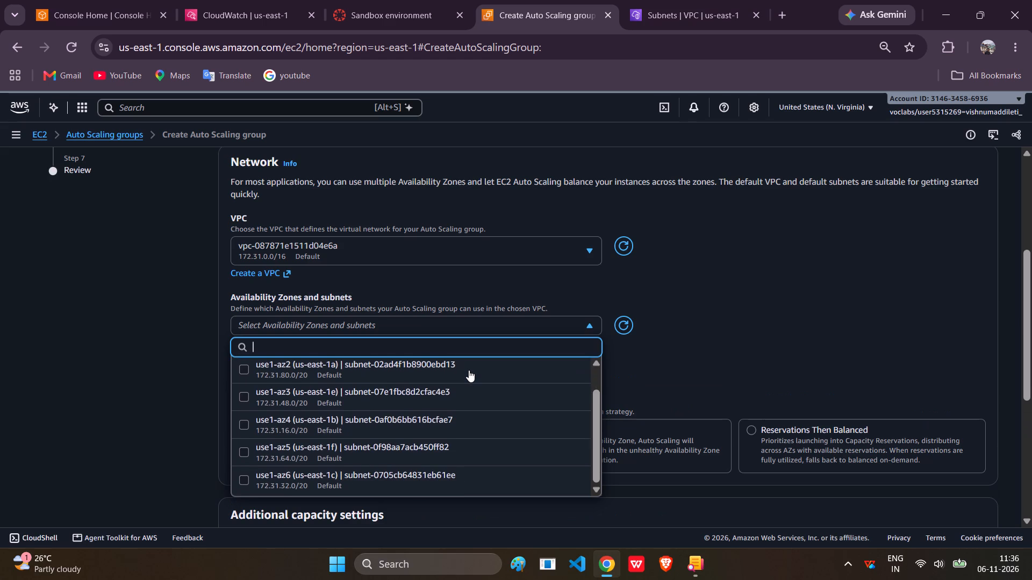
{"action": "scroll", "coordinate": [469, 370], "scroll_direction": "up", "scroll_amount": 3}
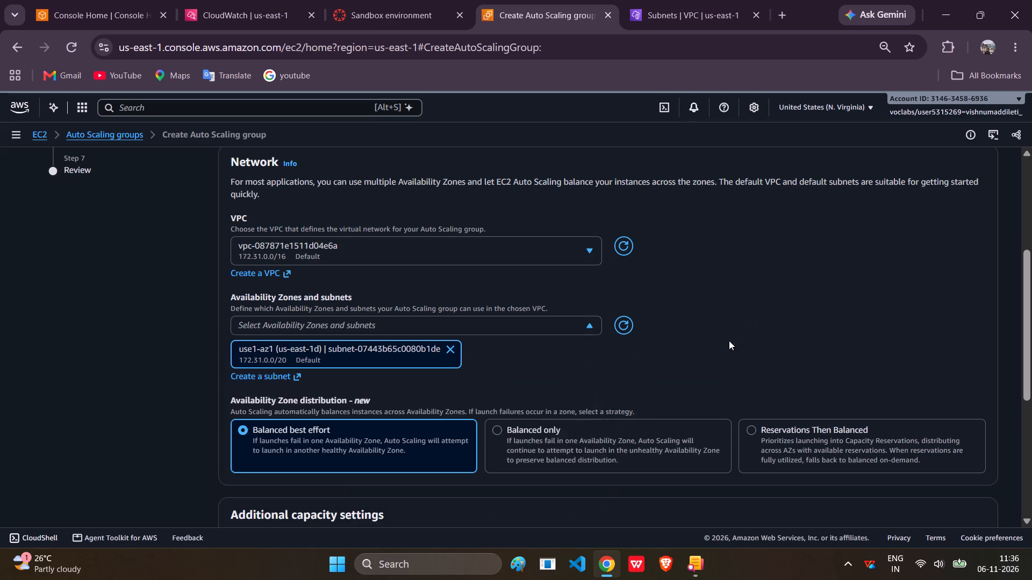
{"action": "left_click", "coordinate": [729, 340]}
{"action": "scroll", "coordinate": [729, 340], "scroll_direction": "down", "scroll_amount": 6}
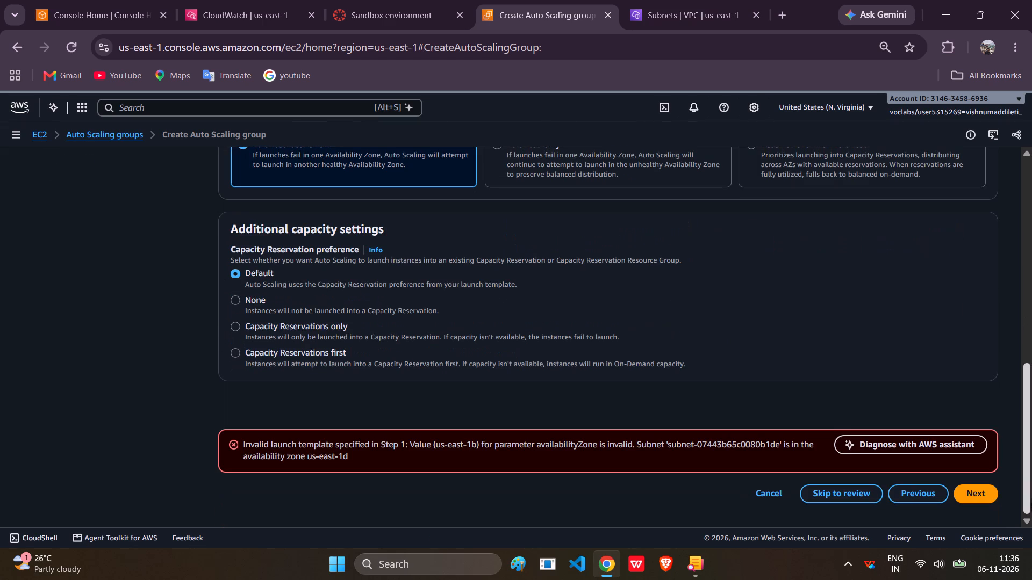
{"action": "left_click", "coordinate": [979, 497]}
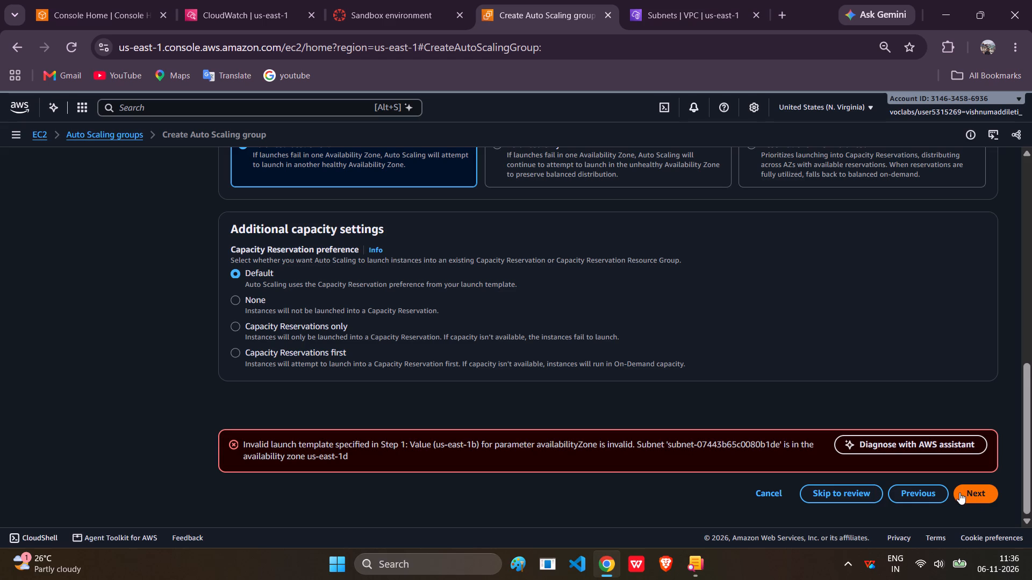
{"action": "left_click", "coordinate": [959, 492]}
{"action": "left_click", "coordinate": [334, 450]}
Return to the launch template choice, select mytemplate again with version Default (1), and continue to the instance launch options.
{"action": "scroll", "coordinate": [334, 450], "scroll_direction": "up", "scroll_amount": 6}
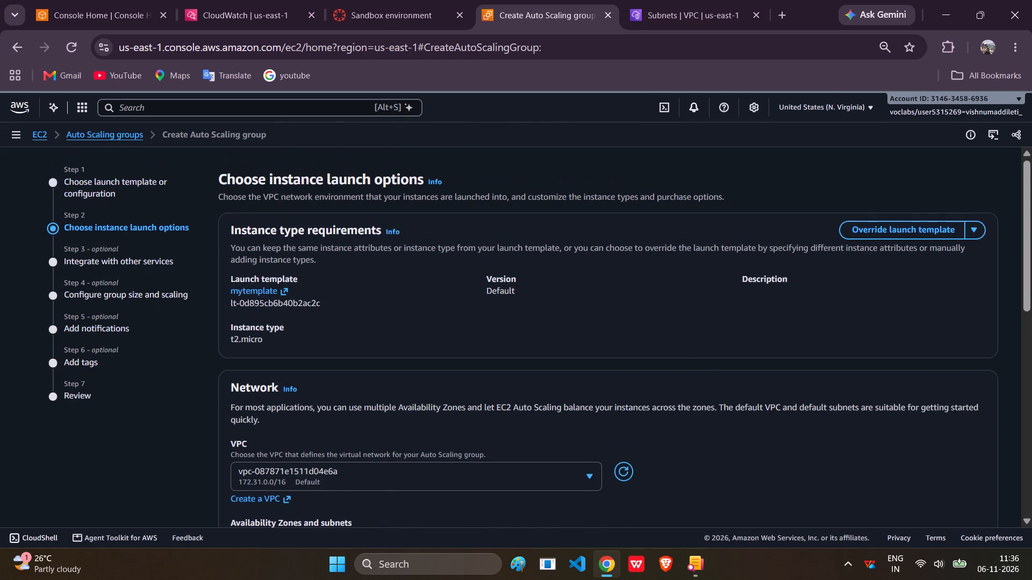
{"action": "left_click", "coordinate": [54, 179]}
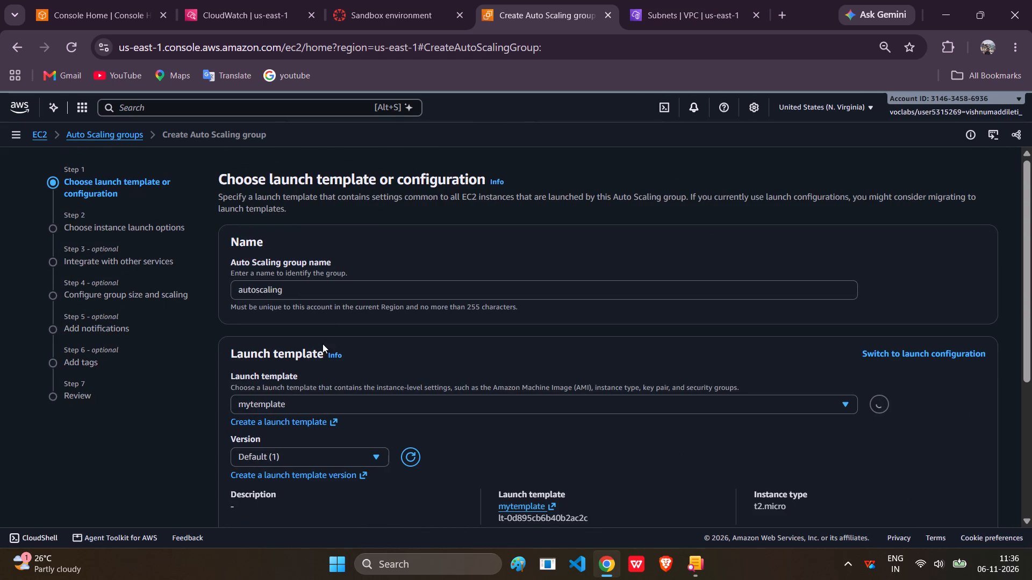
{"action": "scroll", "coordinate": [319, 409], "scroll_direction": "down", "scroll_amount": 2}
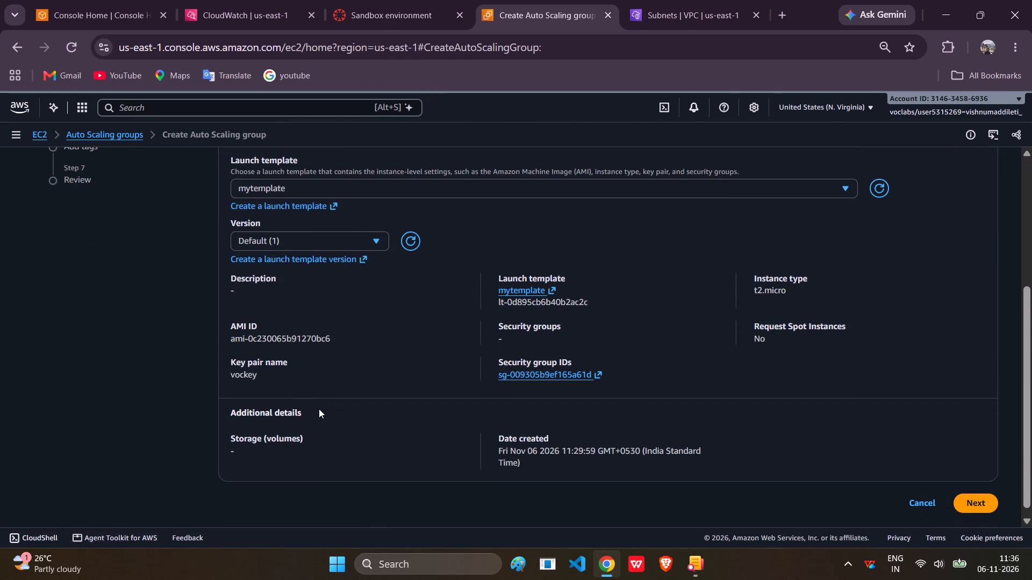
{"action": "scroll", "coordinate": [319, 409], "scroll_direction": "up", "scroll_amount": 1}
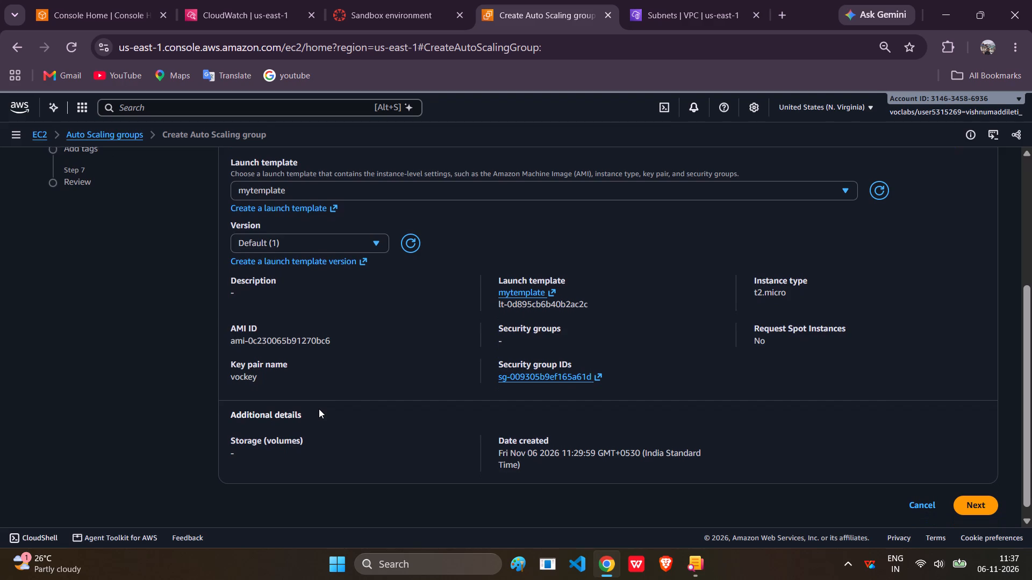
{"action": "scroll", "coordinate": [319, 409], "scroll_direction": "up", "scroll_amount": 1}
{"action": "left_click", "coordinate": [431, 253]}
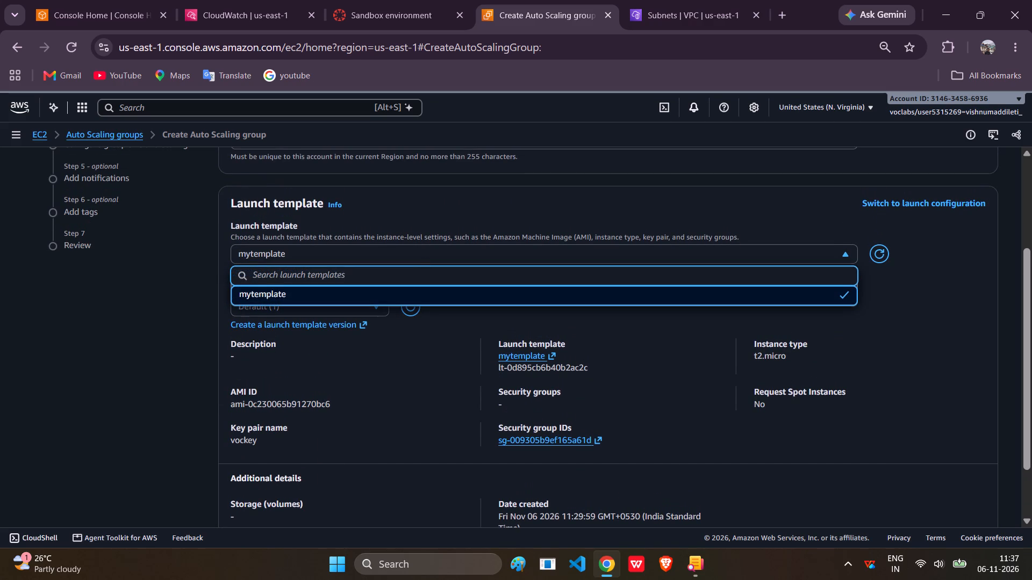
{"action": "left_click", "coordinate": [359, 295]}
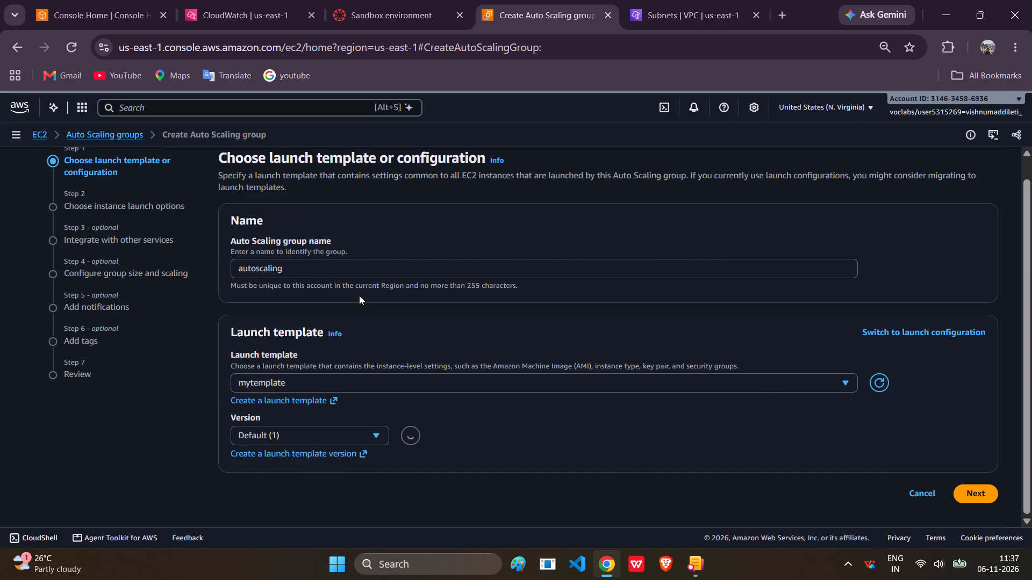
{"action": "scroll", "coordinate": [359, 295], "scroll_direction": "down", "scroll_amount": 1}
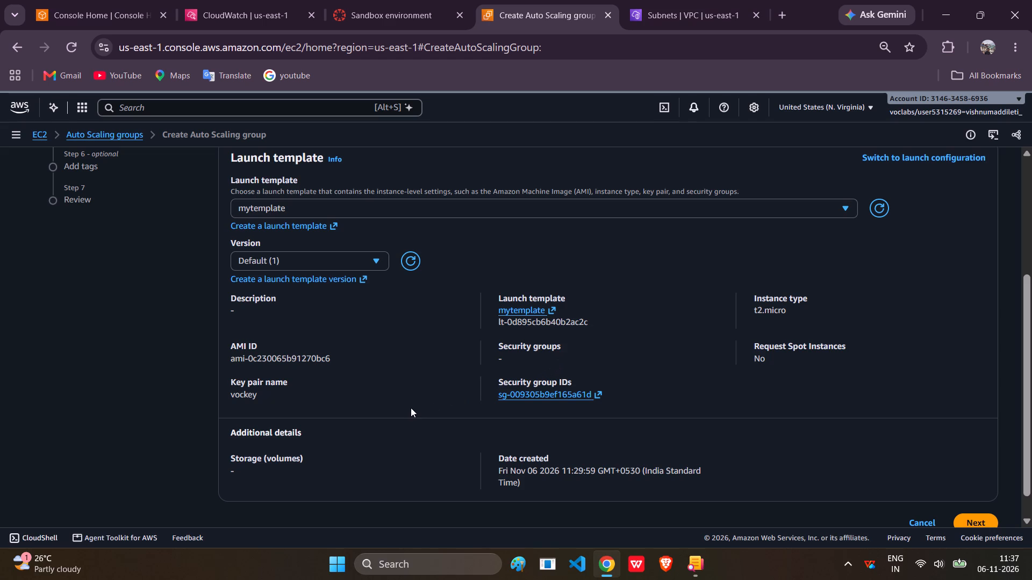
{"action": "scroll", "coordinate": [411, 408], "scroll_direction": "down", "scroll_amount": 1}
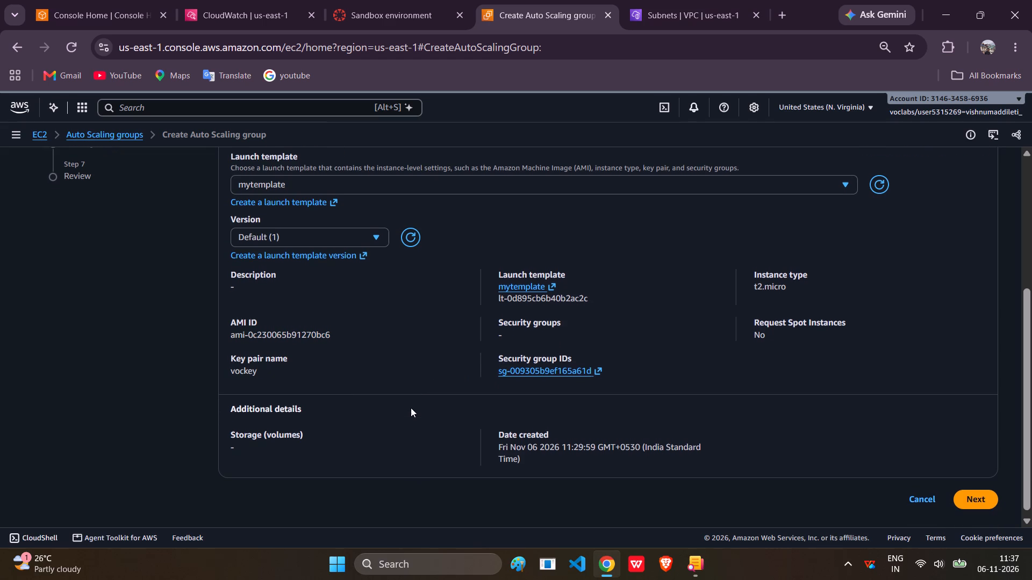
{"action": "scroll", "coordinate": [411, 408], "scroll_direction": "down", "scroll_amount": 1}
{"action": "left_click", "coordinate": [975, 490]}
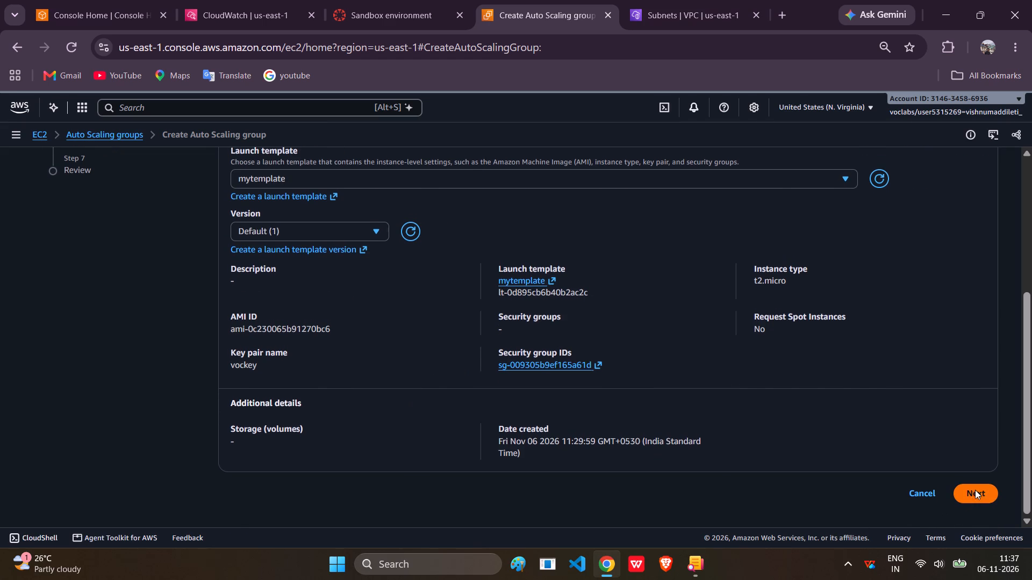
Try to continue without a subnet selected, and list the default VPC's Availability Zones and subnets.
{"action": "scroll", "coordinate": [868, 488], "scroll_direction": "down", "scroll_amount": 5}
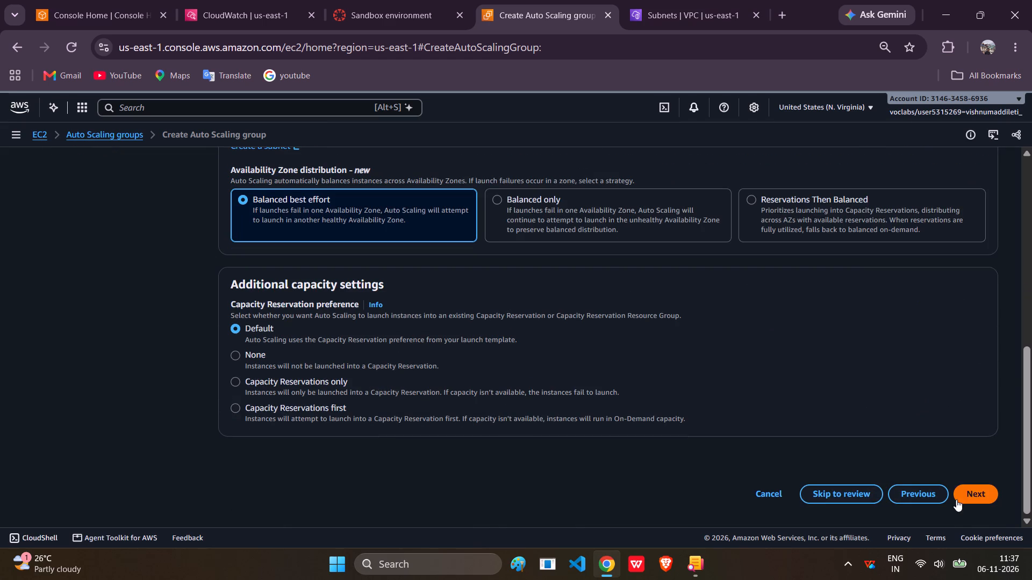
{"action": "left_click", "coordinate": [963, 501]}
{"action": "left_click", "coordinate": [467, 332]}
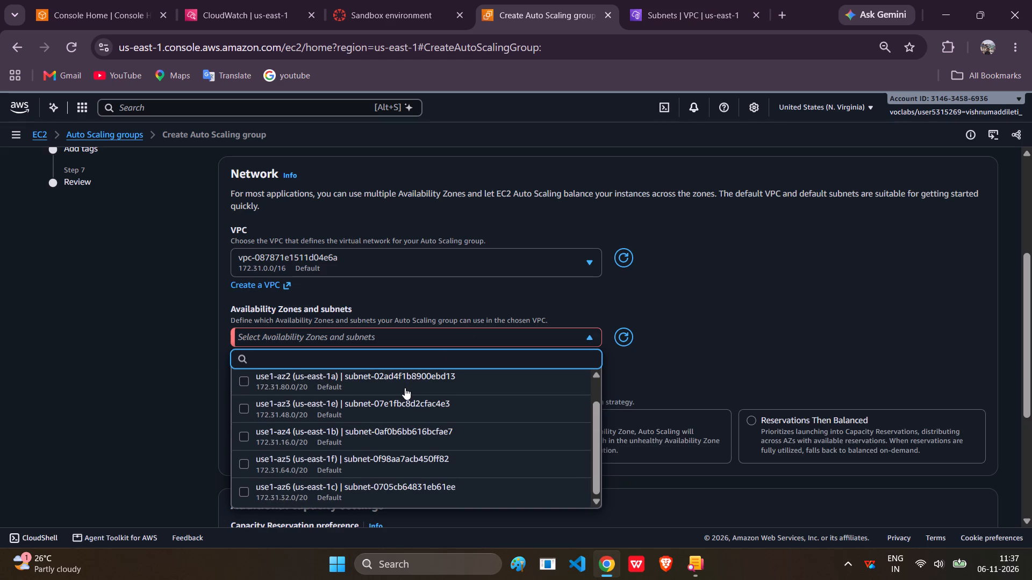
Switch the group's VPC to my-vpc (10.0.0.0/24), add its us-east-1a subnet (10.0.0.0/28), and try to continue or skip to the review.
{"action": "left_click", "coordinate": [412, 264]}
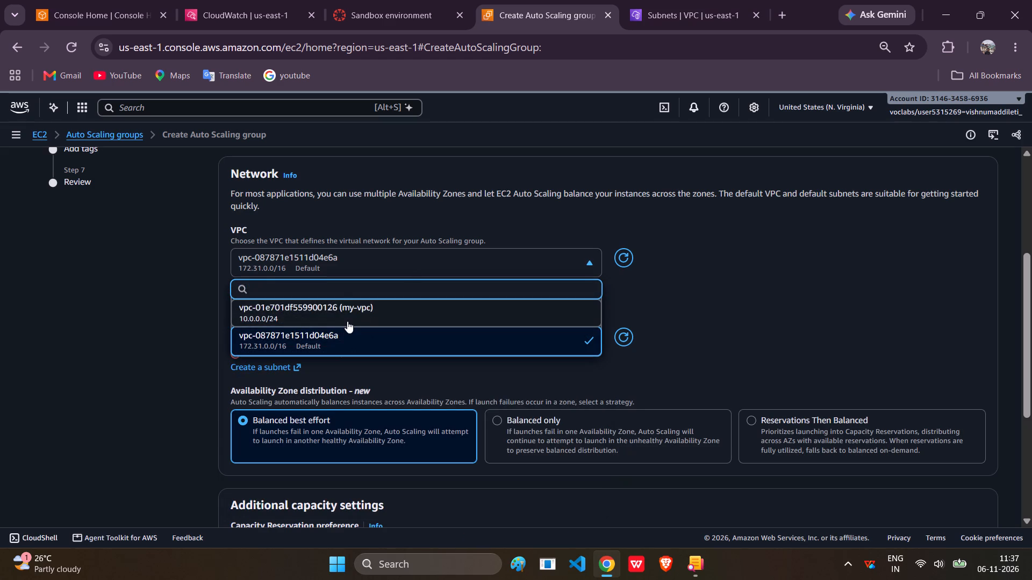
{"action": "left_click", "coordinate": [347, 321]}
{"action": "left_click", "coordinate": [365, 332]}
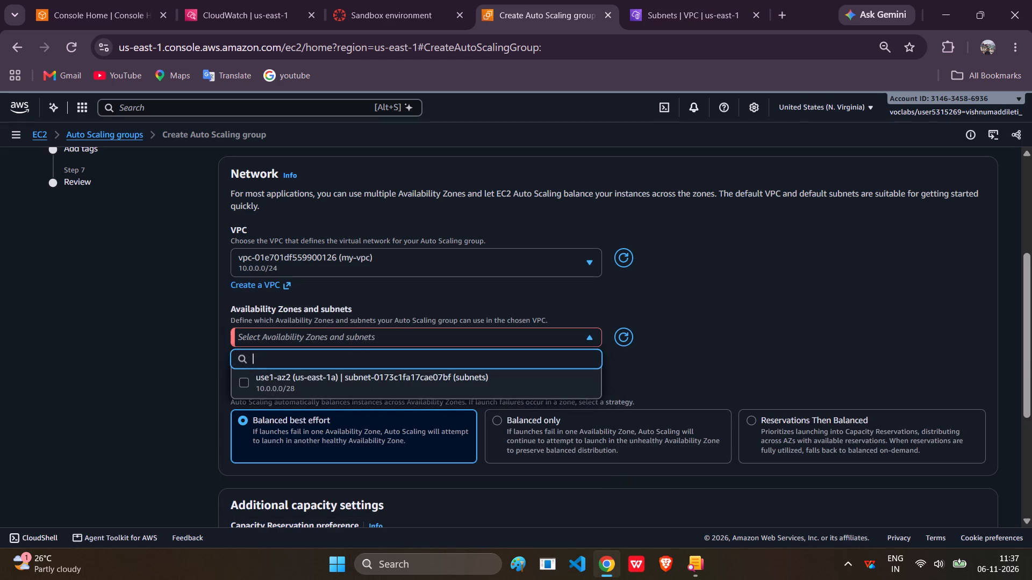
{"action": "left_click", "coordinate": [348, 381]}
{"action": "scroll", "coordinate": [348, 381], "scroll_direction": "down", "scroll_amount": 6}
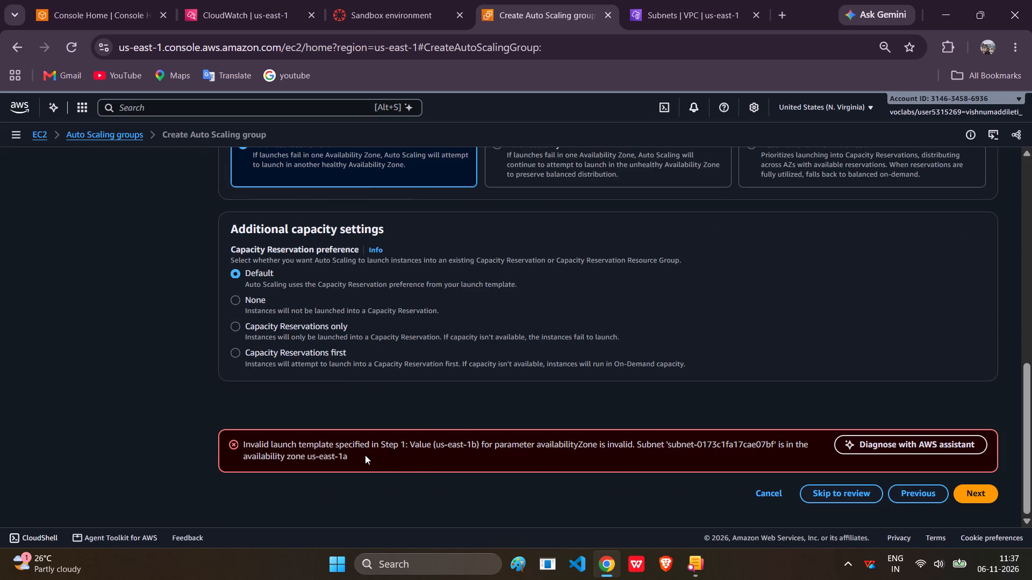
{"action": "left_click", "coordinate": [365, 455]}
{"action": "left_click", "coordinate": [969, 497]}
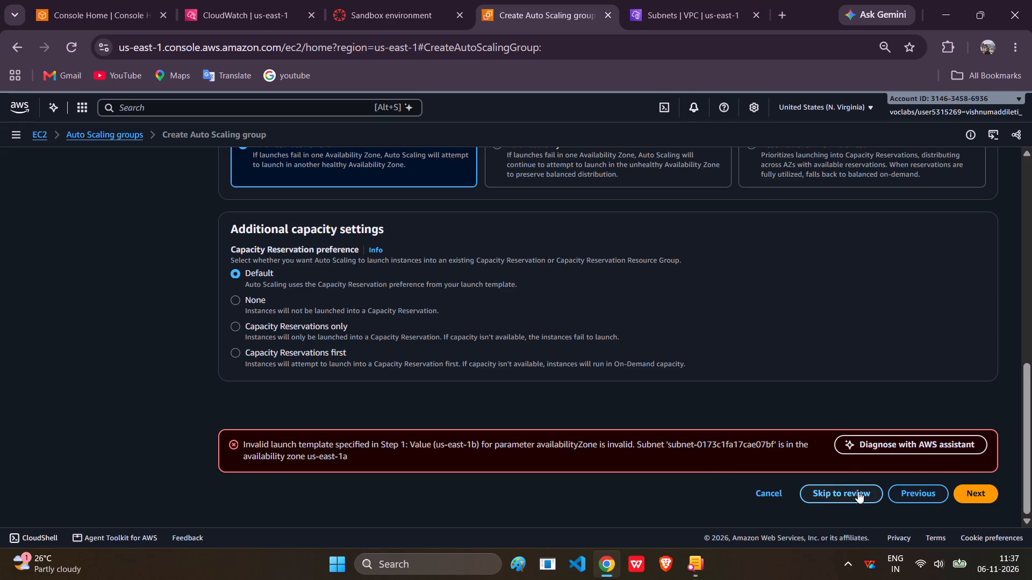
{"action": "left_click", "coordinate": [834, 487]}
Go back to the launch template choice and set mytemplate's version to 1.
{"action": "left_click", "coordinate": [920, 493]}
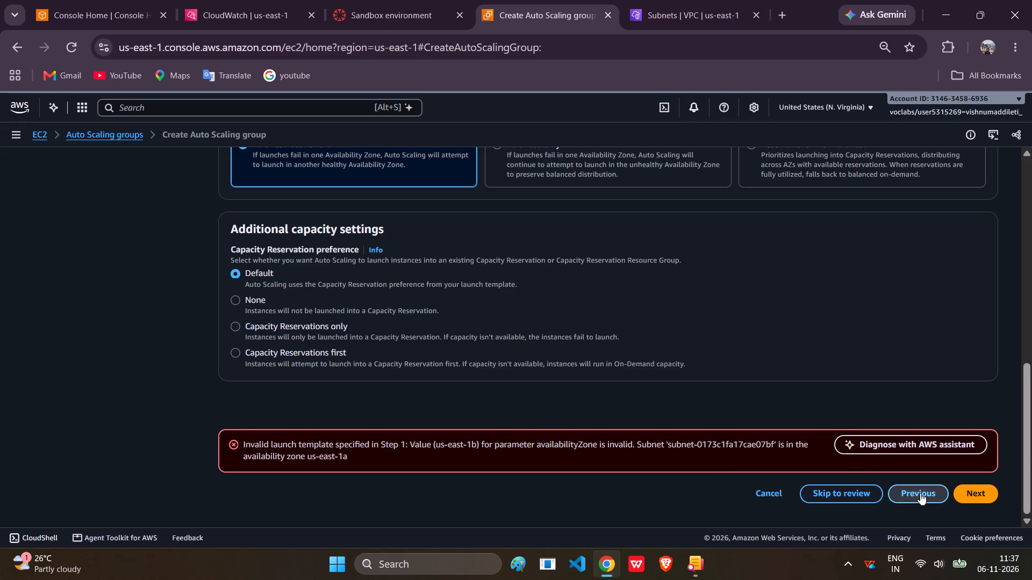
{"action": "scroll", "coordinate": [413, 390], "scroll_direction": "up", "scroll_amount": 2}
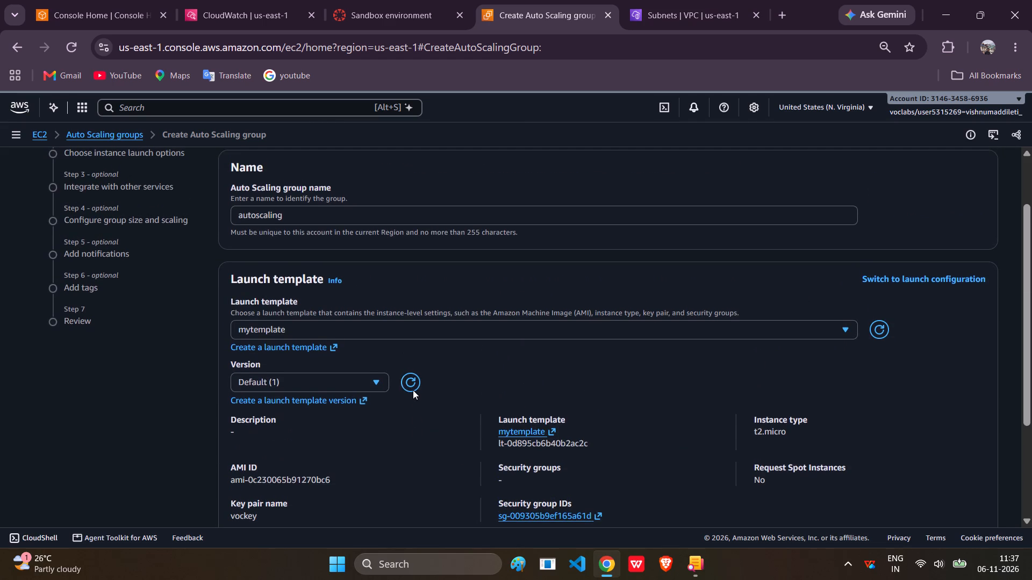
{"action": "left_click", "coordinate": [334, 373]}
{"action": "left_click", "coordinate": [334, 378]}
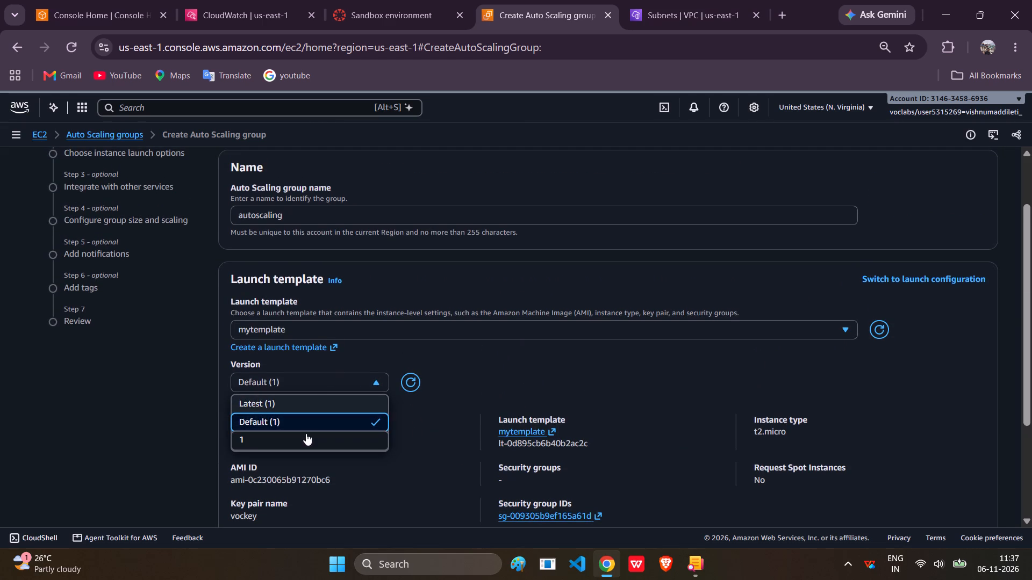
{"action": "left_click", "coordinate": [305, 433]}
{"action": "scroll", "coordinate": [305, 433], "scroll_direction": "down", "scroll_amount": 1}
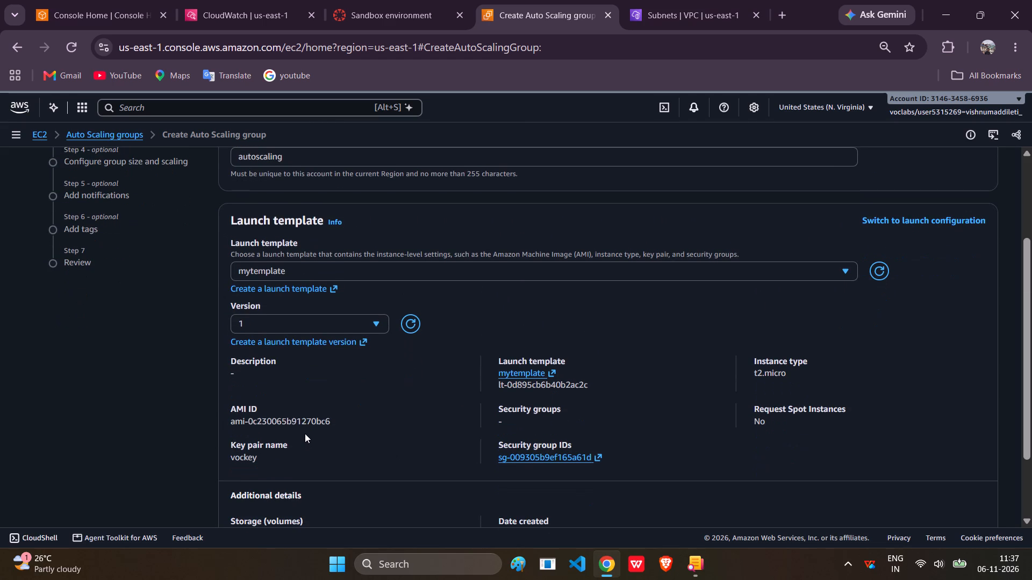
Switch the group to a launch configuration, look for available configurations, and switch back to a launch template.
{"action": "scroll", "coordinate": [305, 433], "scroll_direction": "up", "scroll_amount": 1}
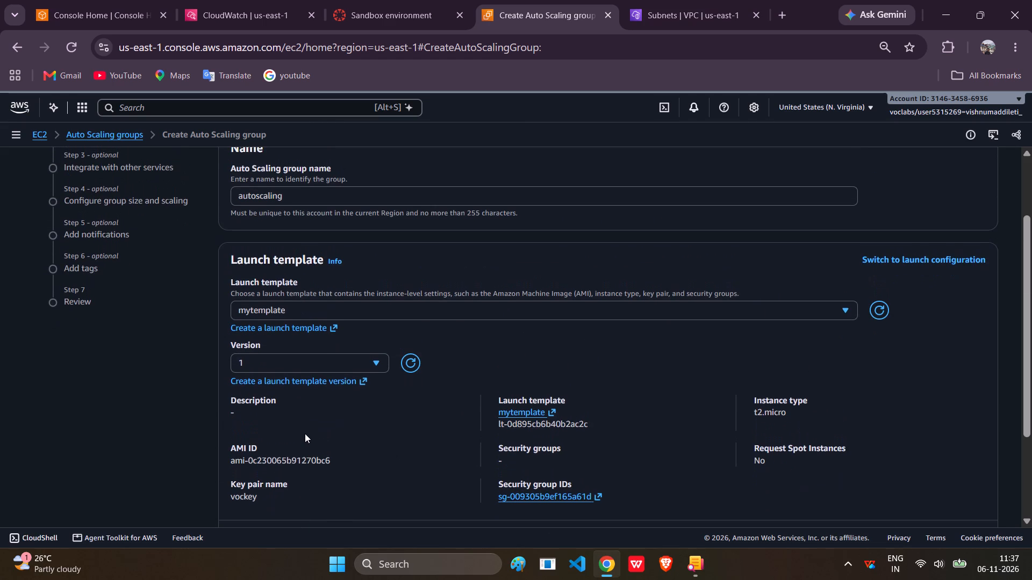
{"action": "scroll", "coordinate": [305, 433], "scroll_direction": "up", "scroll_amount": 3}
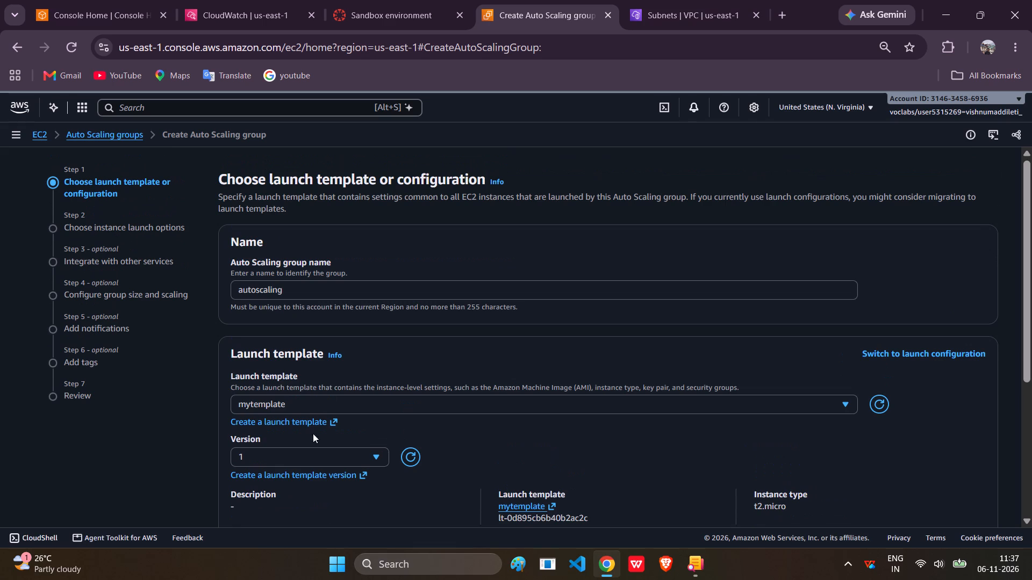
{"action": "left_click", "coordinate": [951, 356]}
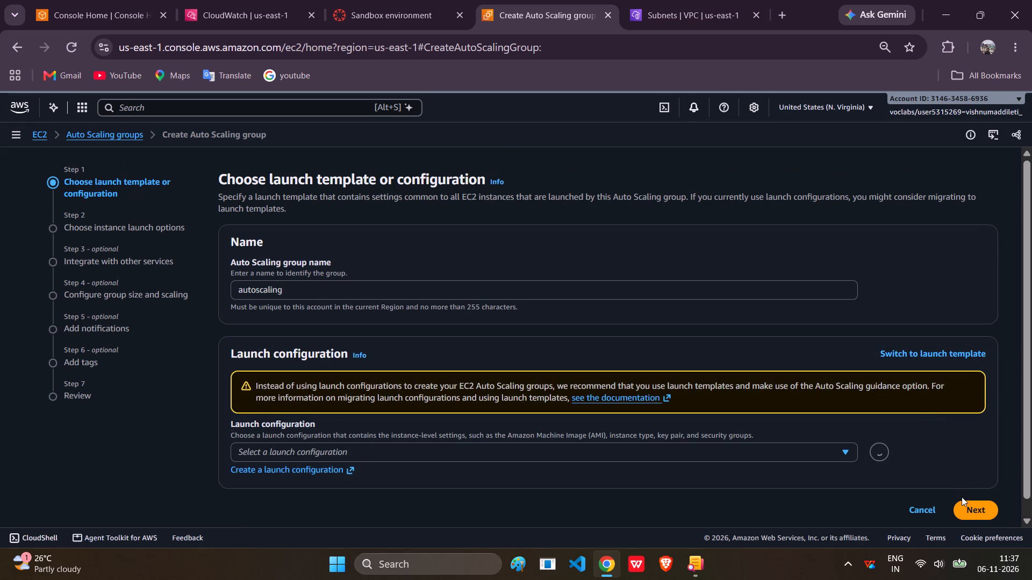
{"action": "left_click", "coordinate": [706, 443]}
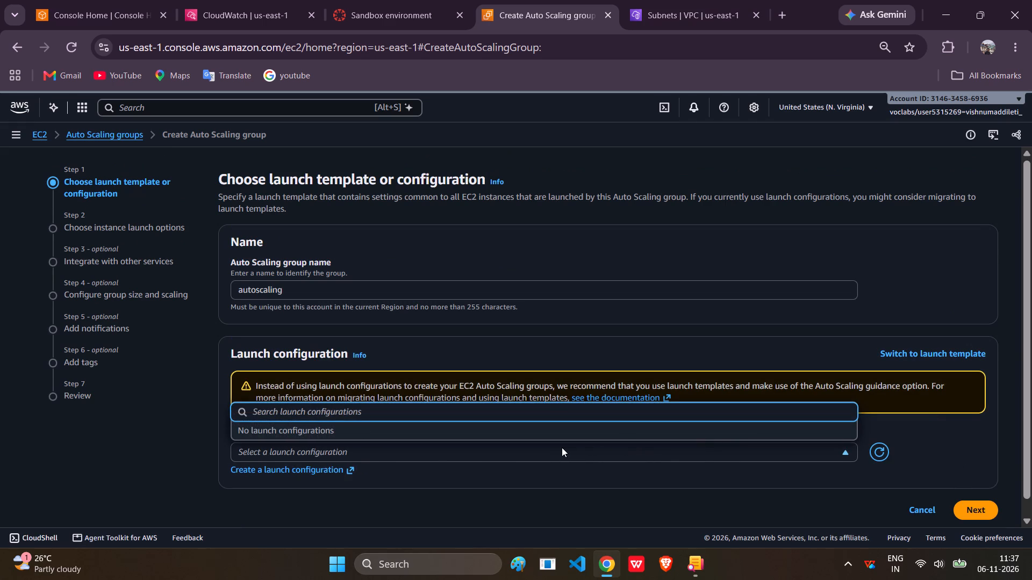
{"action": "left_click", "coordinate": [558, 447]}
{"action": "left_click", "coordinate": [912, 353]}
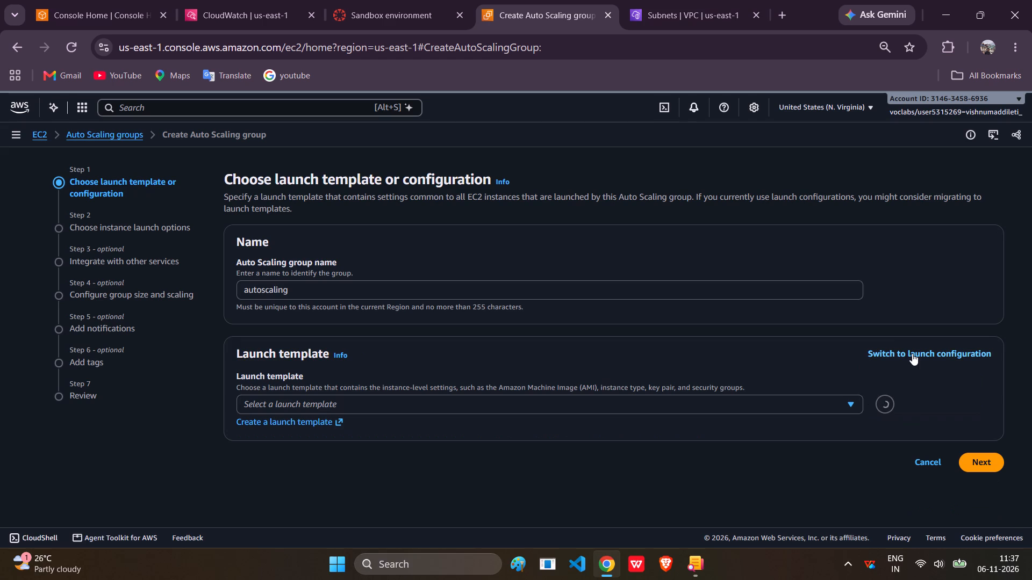
Choose mytemplate as the group's launch template again, keeping version Default (1).
{"action": "left_click_drag", "start_coordinate": [779, 417], "coordinate": [741, 402]}
{"action": "left_click", "coordinate": [741, 402]}
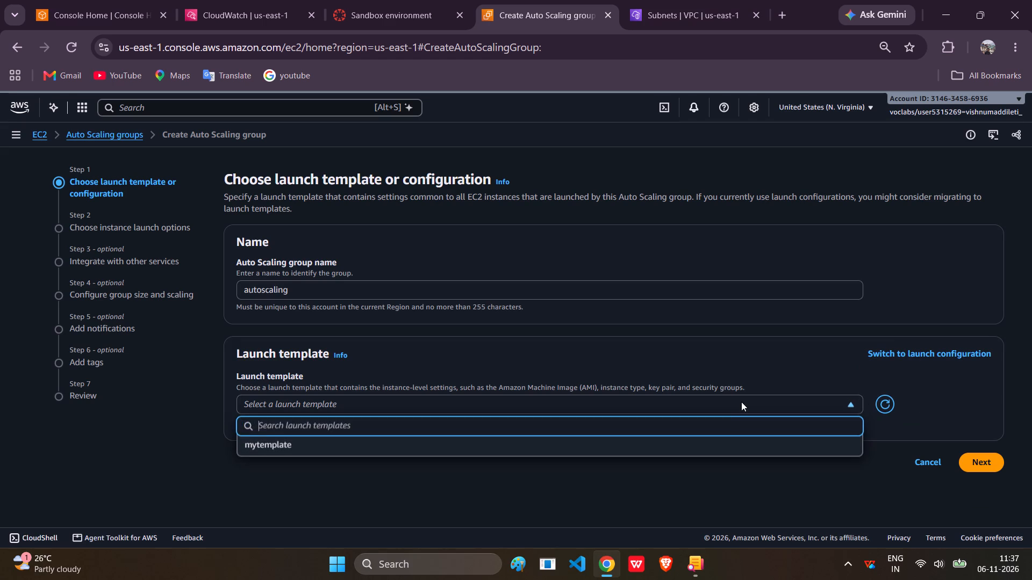
{"action": "left_click", "coordinate": [625, 438]}
{"action": "scroll", "coordinate": [625, 438], "scroll_direction": "down", "scroll_amount": 2}
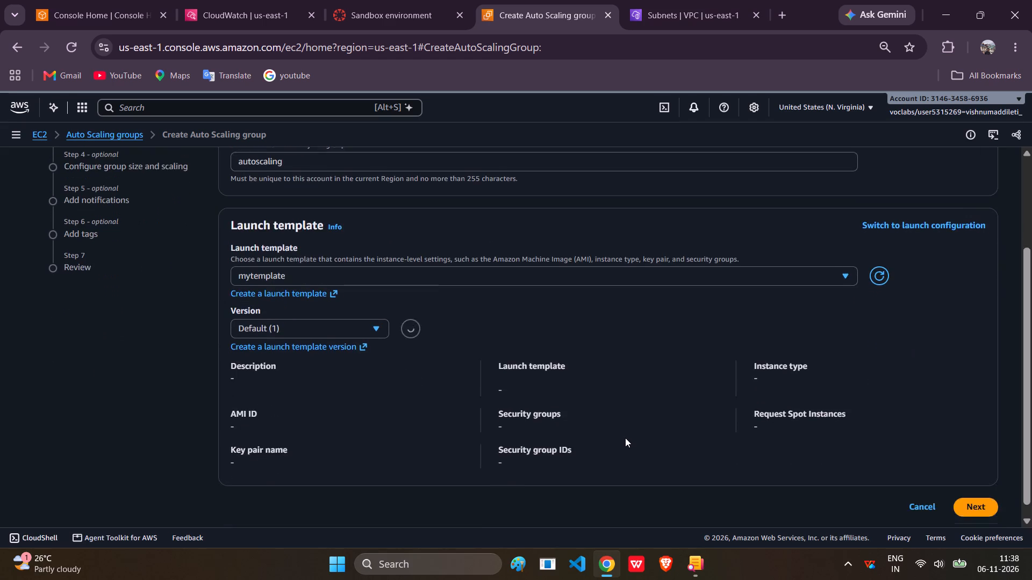
{"action": "scroll", "coordinate": [625, 438], "scroll_direction": "down", "scroll_amount": 2}
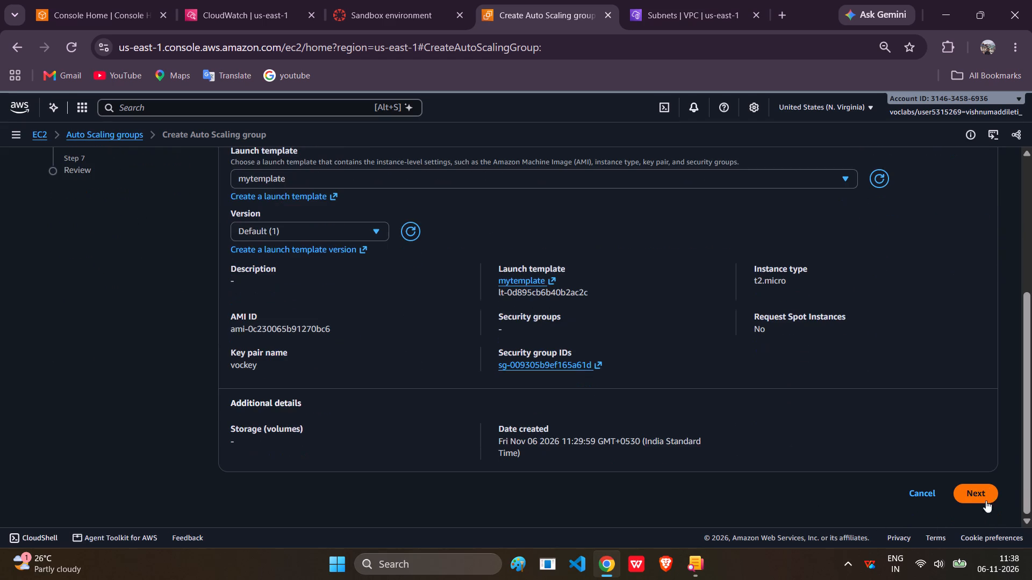
Continue to the instance launch options, set the Availability Zone distribution to Balanced only, and try to proceed.
{"action": "left_click", "coordinate": [976, 492]}
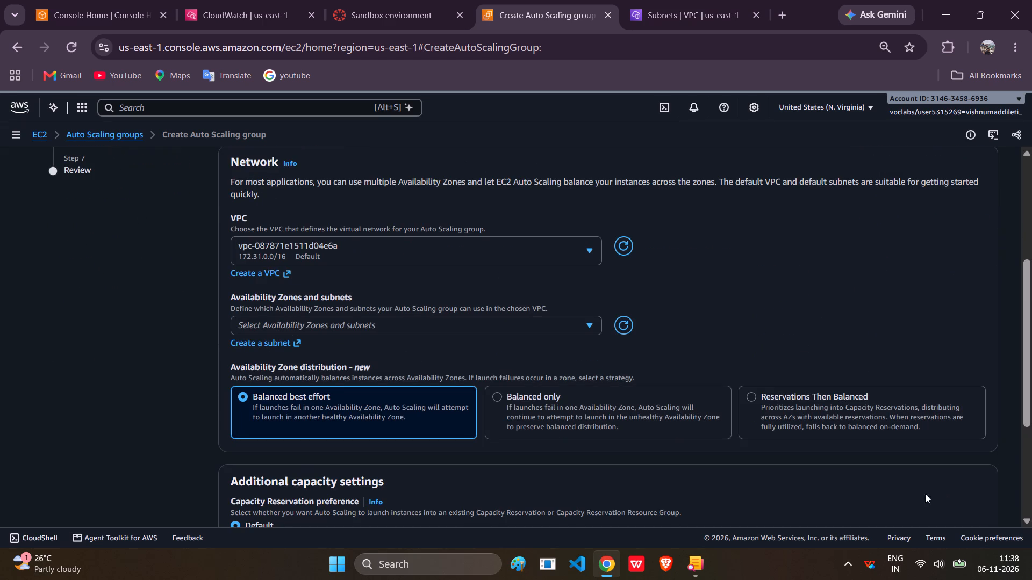
{"action": "left_click", "coordinate": [577, 416]}
{"action": "scroll", "coordinate": [577, 416], "scroll_direction": "down", "scroll_amount": 5}
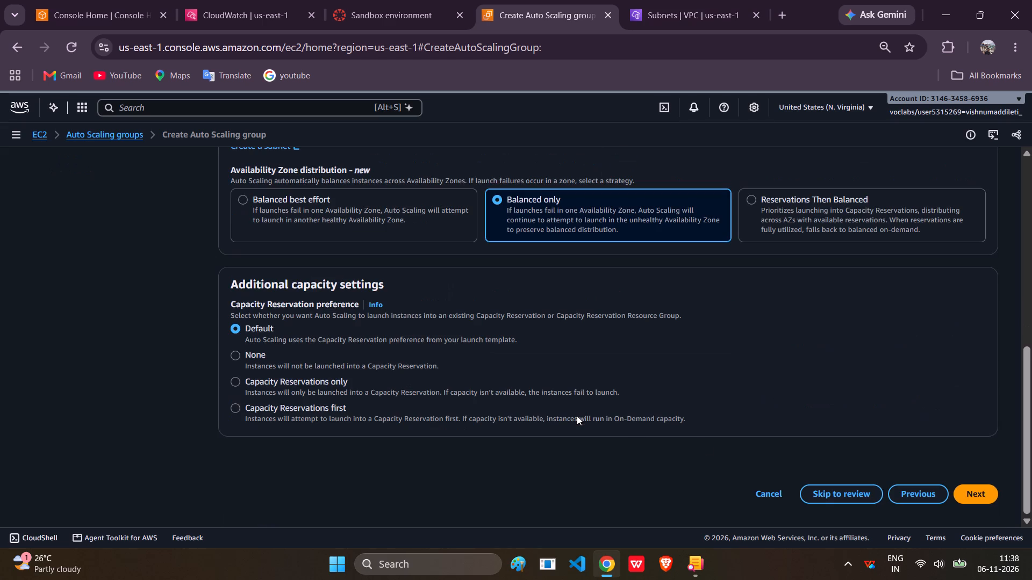
{"action": "left_click", "coordinate": [985, 498]}
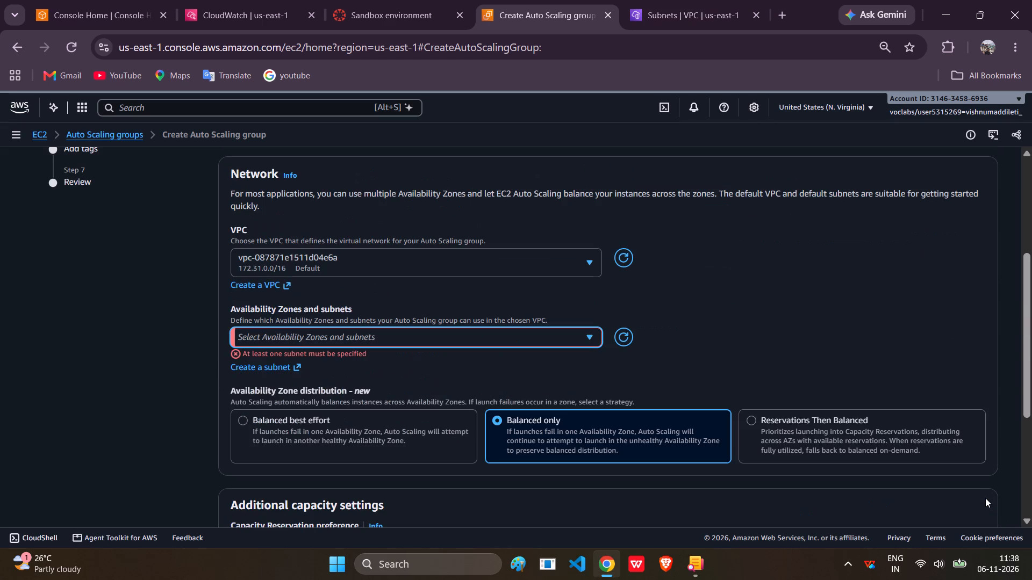
In the default VPC, pick the us-east-1e (172.31.48.0/20) and us-east-1d (172.31.0.0/20) subnets for the group.
{"action": "left_click", "coordinate": [521, 334]}
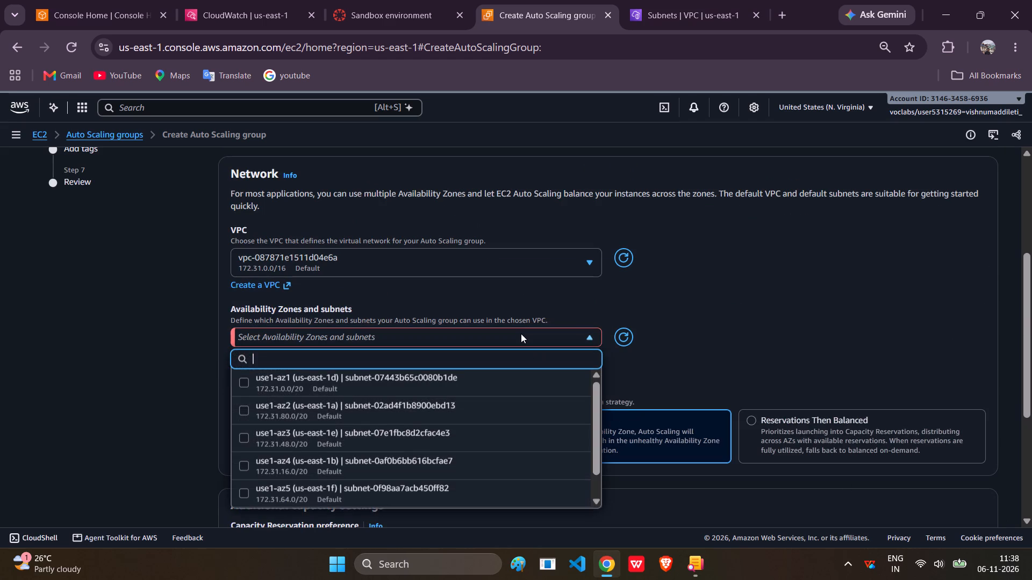
{"action": "left_click", "coordinate": [449, 395]}
{"action": "scroll", "coordinate": [449, 395], "scroll_direction": "down", "scroll_amount": 7}
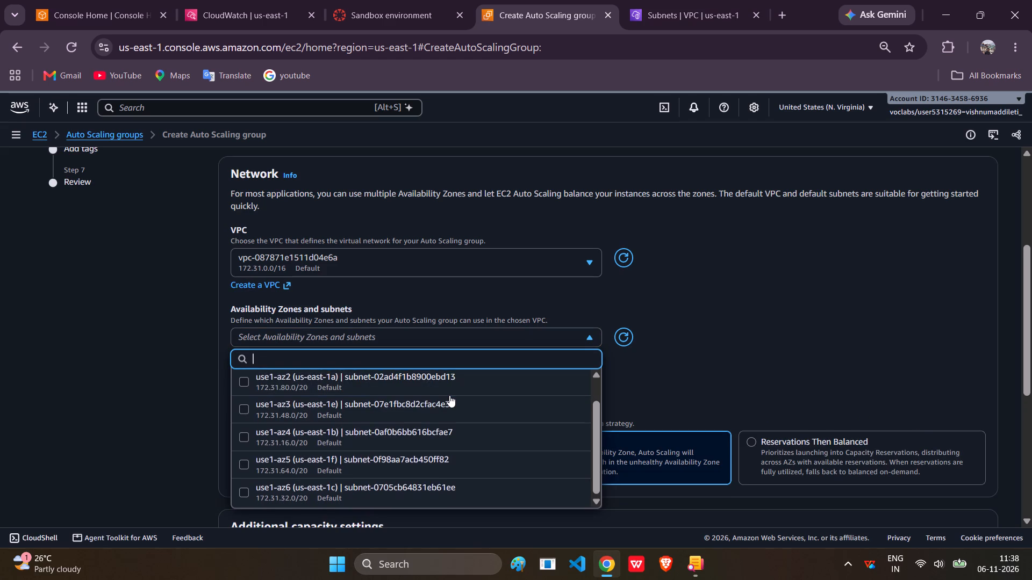
{"action": "left_click", "coordinate": [526, 399]}
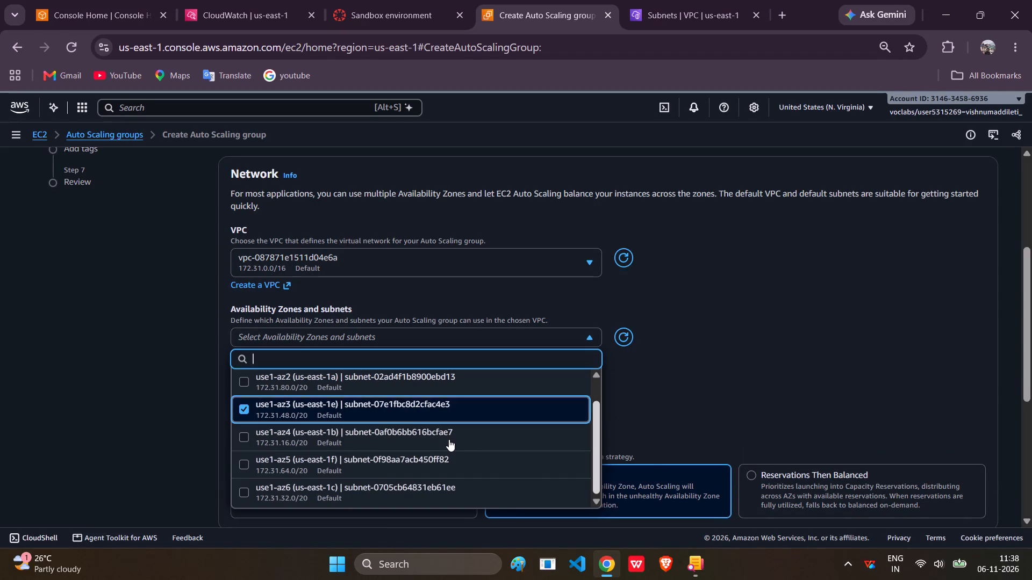
{"action": "scroll", "coordinate": [449, 439], "scroll_direction": "down", "scroll_amount": 3}
{"action": "scroll", "coordinate": [449, 439], "scroll_direction": "up", "scroll_amount": 4}
{"action": "left_click", "coordinate": [385, 389]}
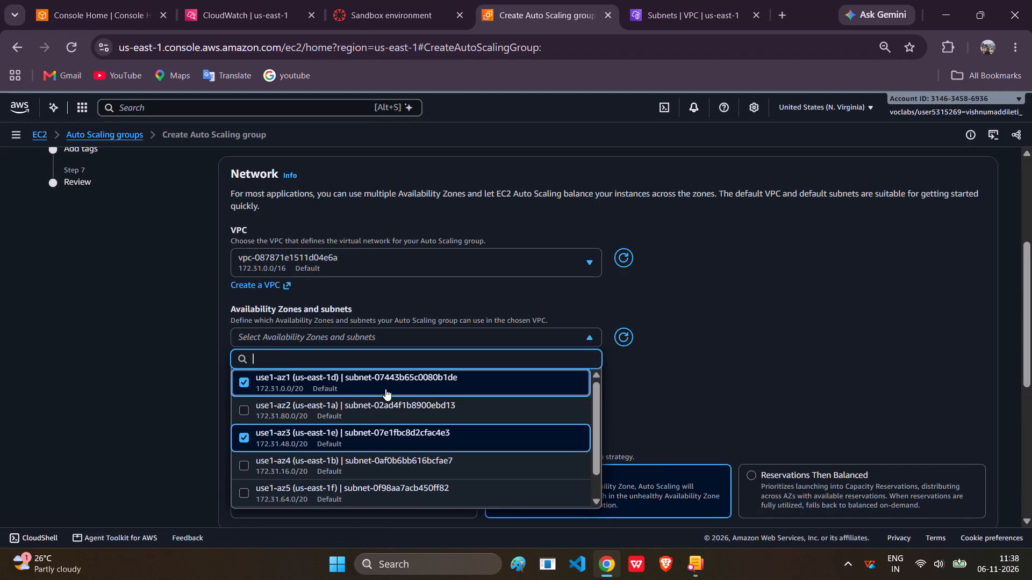
{"action": "left_click", "coordinate": [758, 398]}
{"action": "scroll", "coordinate": [758, 398], "scroll_direction": "down", "scroll_amount": 6}
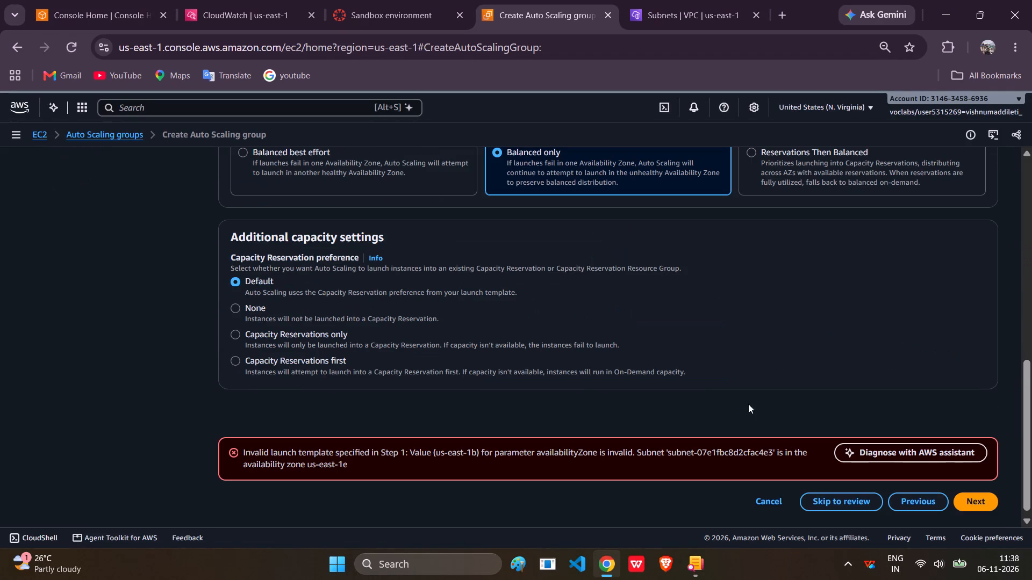
Review the launch template, network and capacity settings, and retry continuing to the next stage.
{"action": "scroll", "coordinate": [660, 418], "scroll_direction": "up", "scroll_amount": 3}
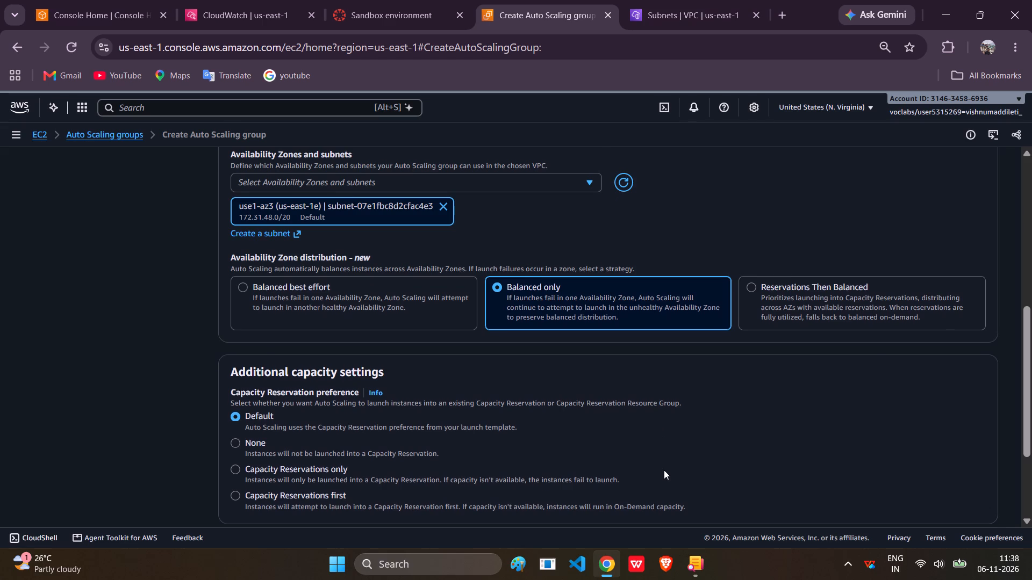
{"action": "scroll", "coordinate": [664, 470], "scroll_direction": "up", "scroll_amount": 4}
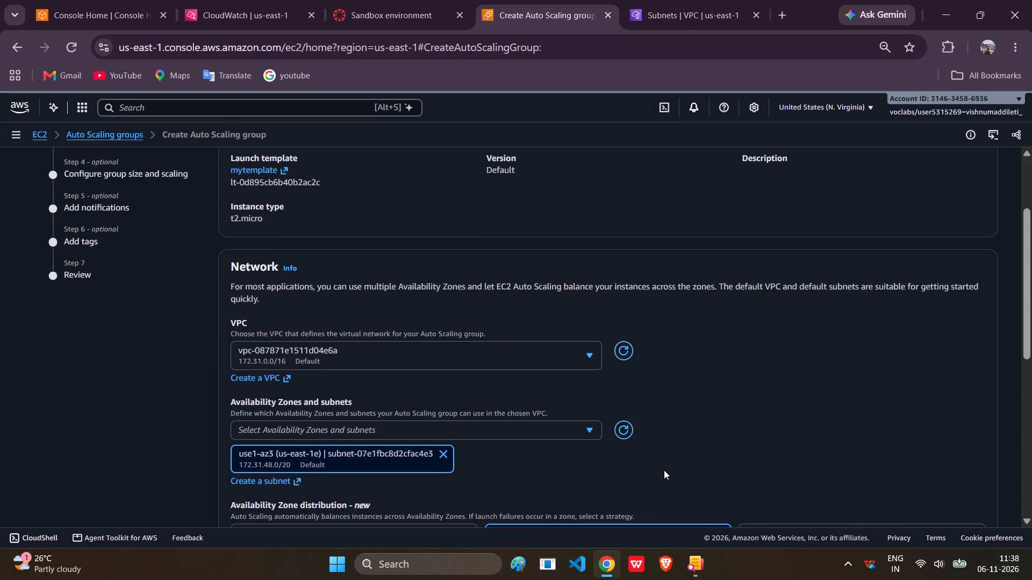
{"action": "scroll", "coordinate": [451, 419], "scroll_direction": "up", "scroll_amount": 4}
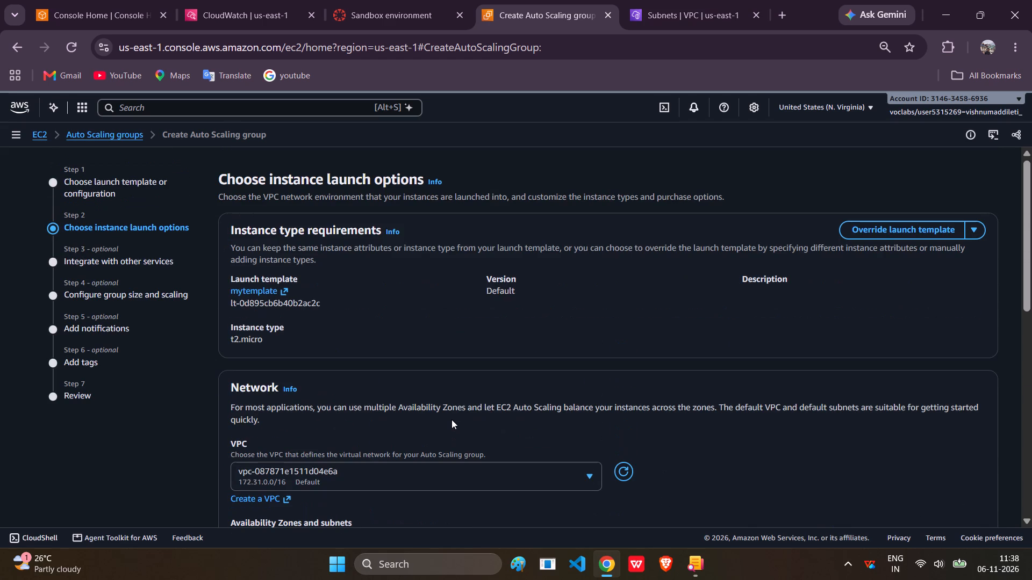
{"action": "scroll", "coordinate": [451, 419], "scroll_direction": "down", "scroll_amount": 1}
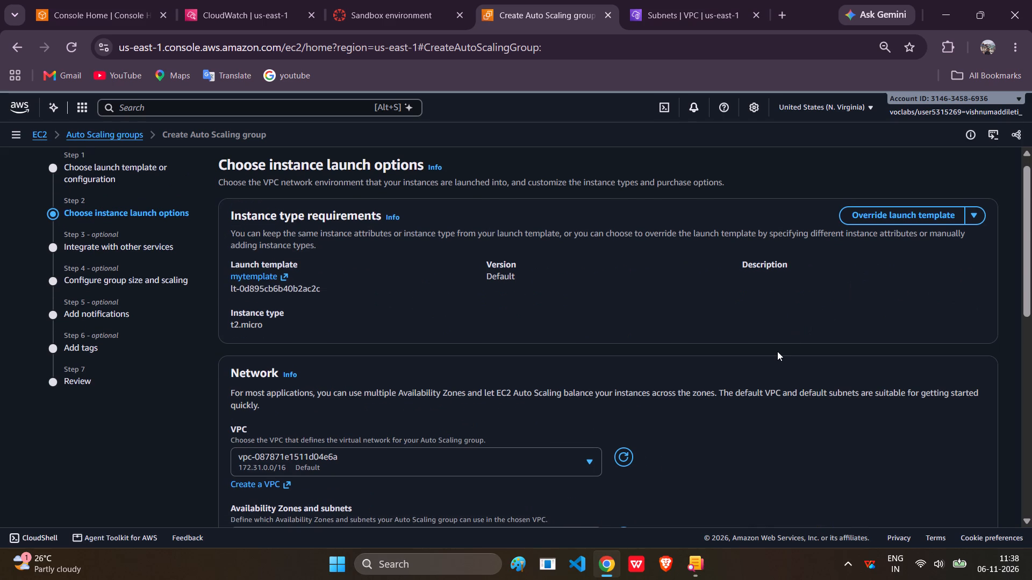
{"action": "scroll", "coordinate": [777, 351], "scroll_direction": "down", "scroll_amount": 5}
{"action": "scroll", "coordinate": [862, 470], "scroll_direction": "down", "scroll_amount": 3}
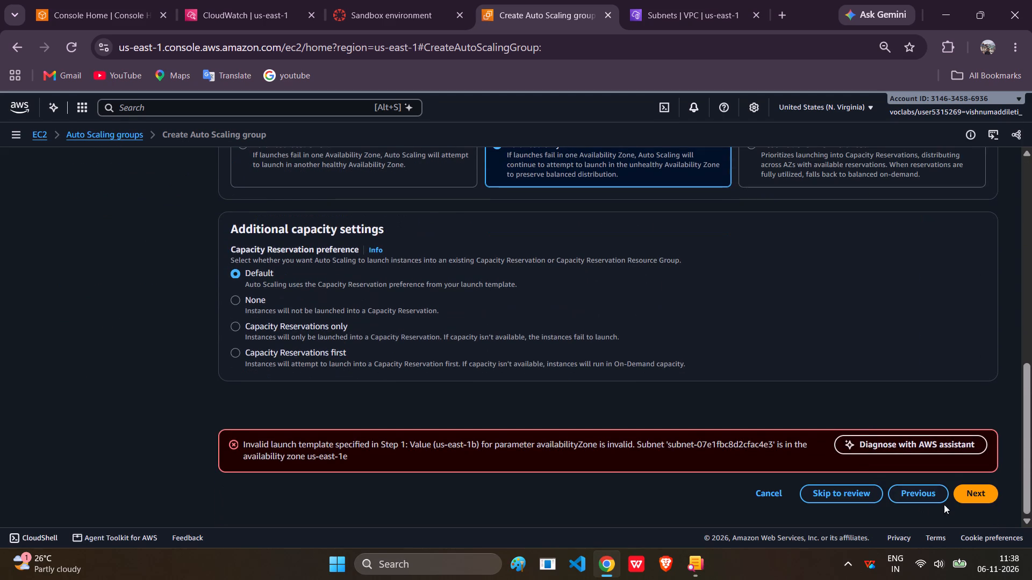
{"action": "left_click", "coordinate": [961, 499]}
{"action": "triple_click", "coordinate": [961, 499]}
{"action": "double_click", "coordinate": [961, 499]}
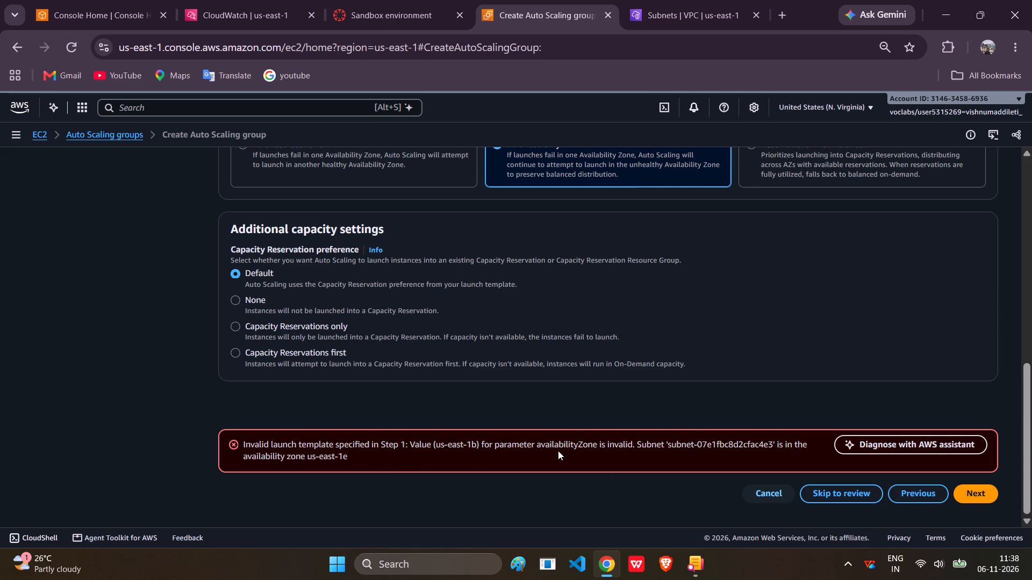
Open mytemplate's details from the launch options and examine its version and instance details, including the Availability Zone.
{"action": "scroll", "coordinate": [248, 257], "scroll_direction": "up", "scroll_amount": 5}
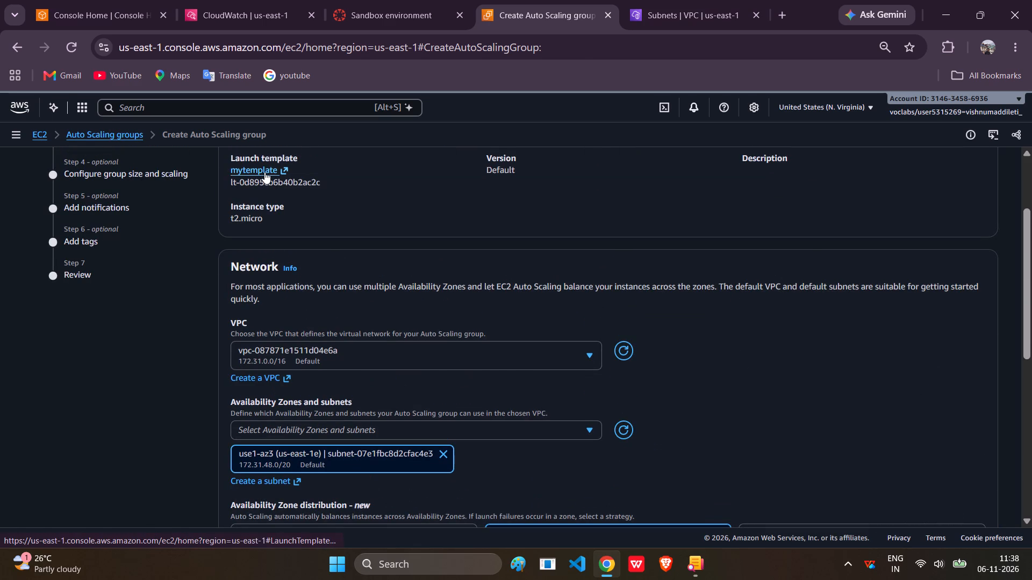
{"action": "left_click", "coordinate": [264, 172]}
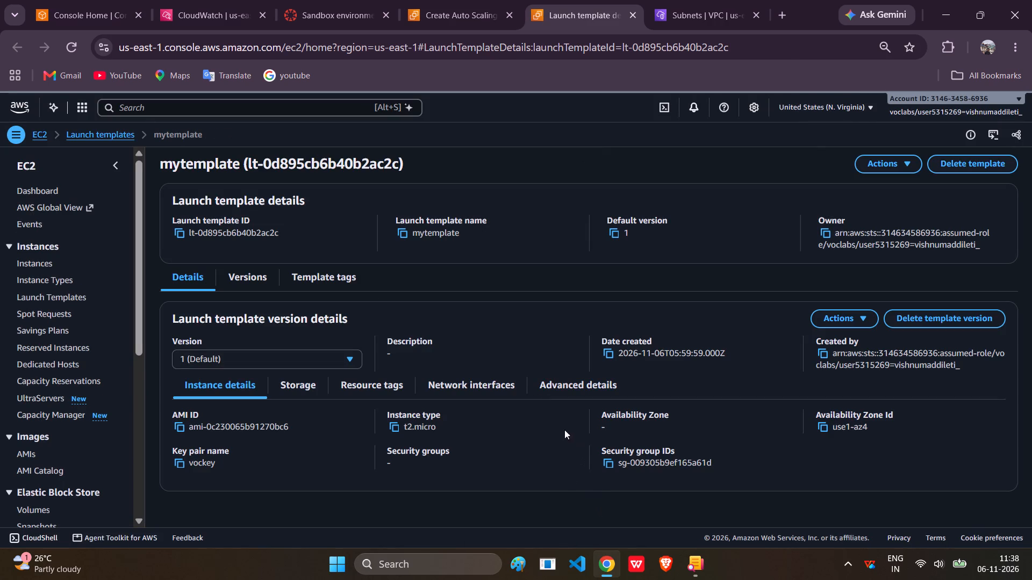
{"action": "scroll", "coordinate": [525, 303], "scroll_direction": "up", "scroll_amount": 1}
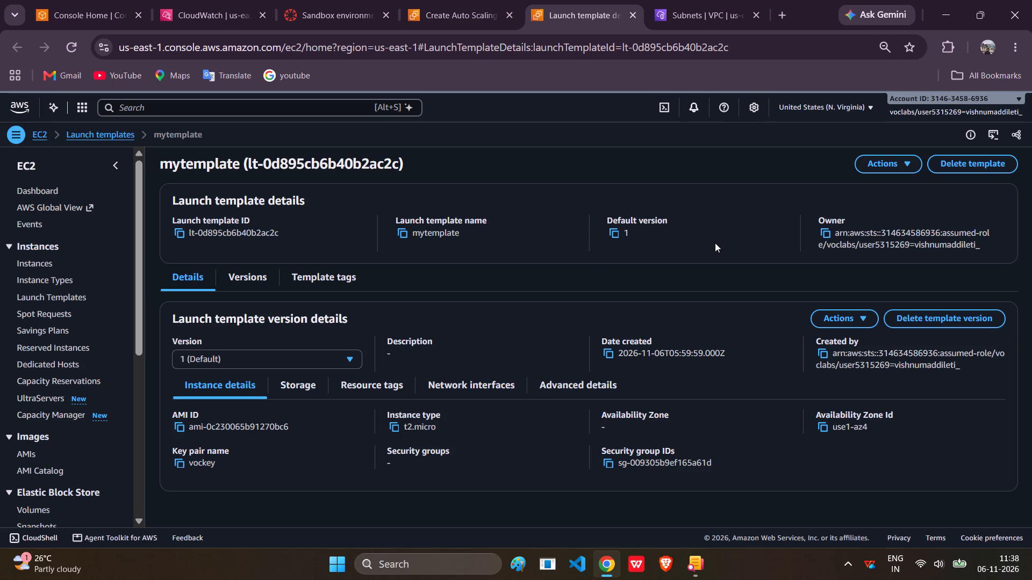
{"action": "scroll", "coordinate": [596, 306], "scroll_direction": "down", "scroll_amount": 2}
{"action": "scroll", "coordinate": [596, 306], "scroll_direction": "up", "scroll_amount": 3}
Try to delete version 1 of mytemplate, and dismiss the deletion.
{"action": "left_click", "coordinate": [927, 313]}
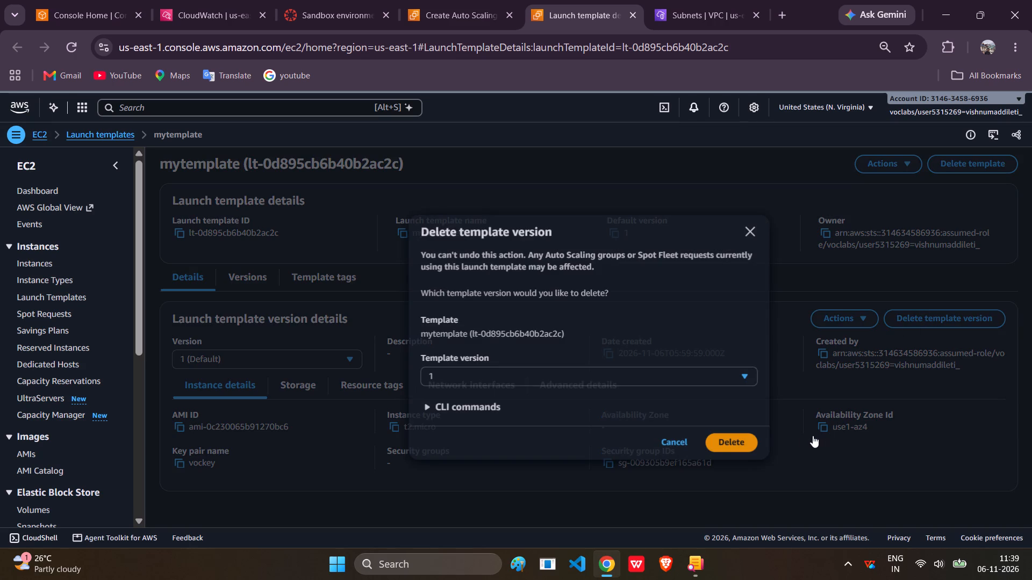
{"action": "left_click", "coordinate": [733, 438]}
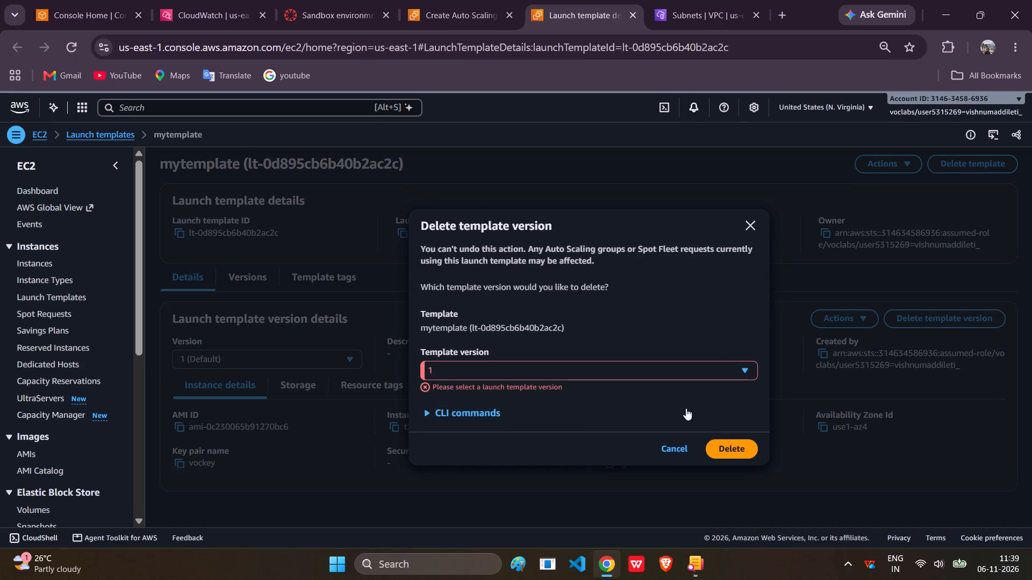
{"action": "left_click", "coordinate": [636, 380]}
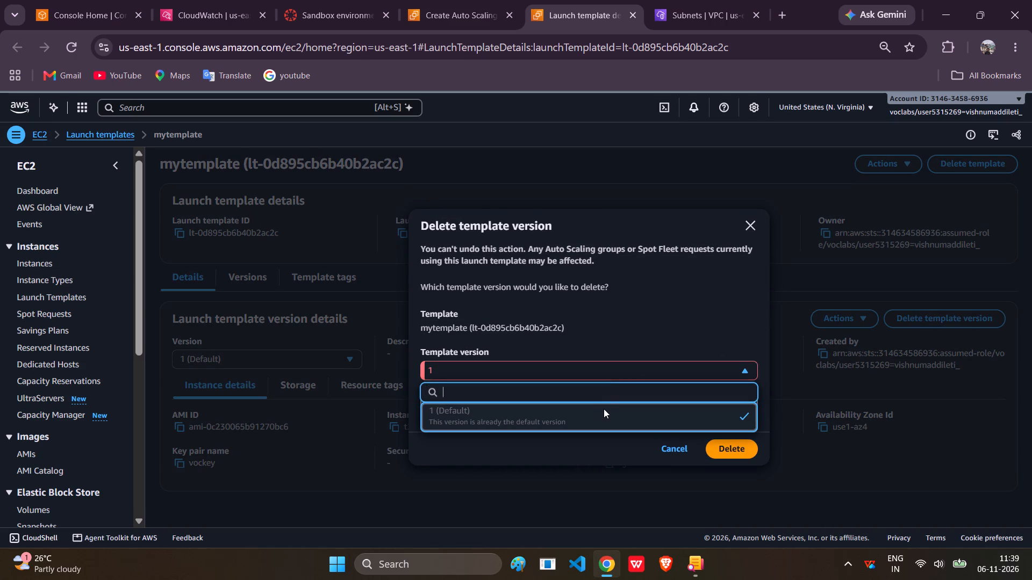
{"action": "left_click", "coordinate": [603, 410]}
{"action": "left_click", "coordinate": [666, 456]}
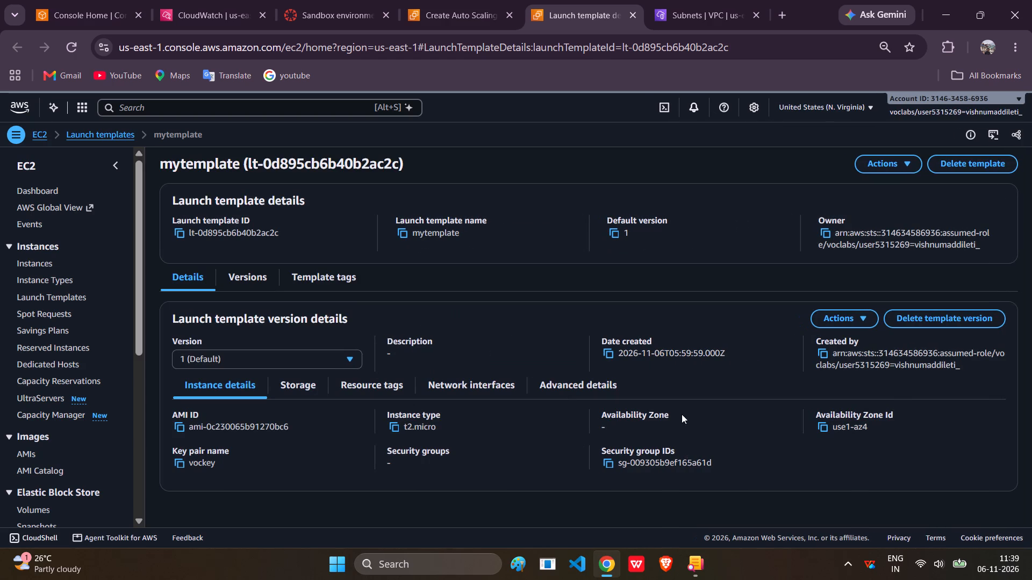
Look through the EC2 instance types and examine the list of launch templates.
{"action": "left_click", "coordinate": [49, 273]}
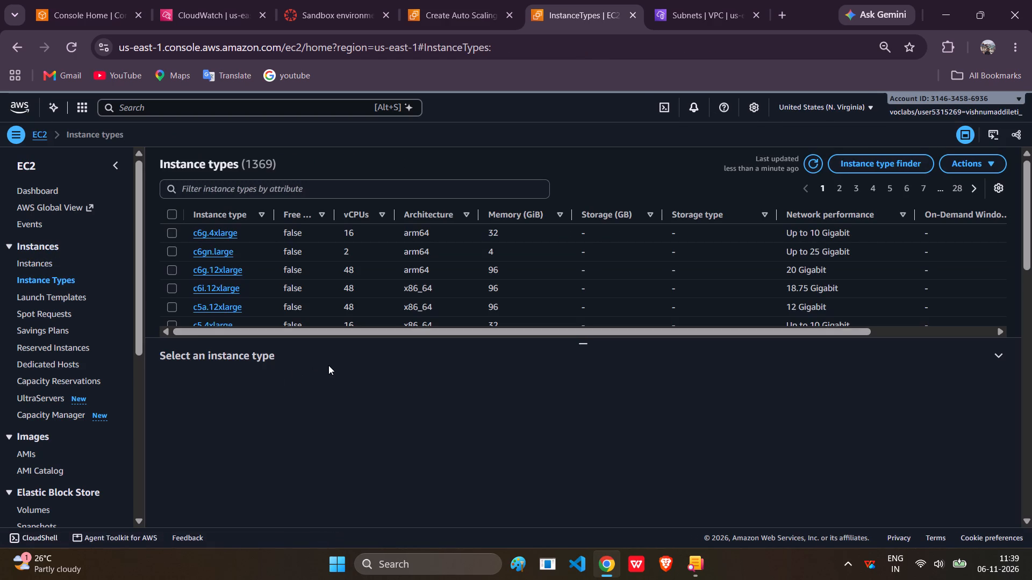
{"action": "scroll", "coordinate": [316, 265], "scroll_direction": "down", "scroll_amount": 2}
{"action": "scroll", "coordinate": [316, 265], "scroll_direction": "up", "scroll_amount": 4}
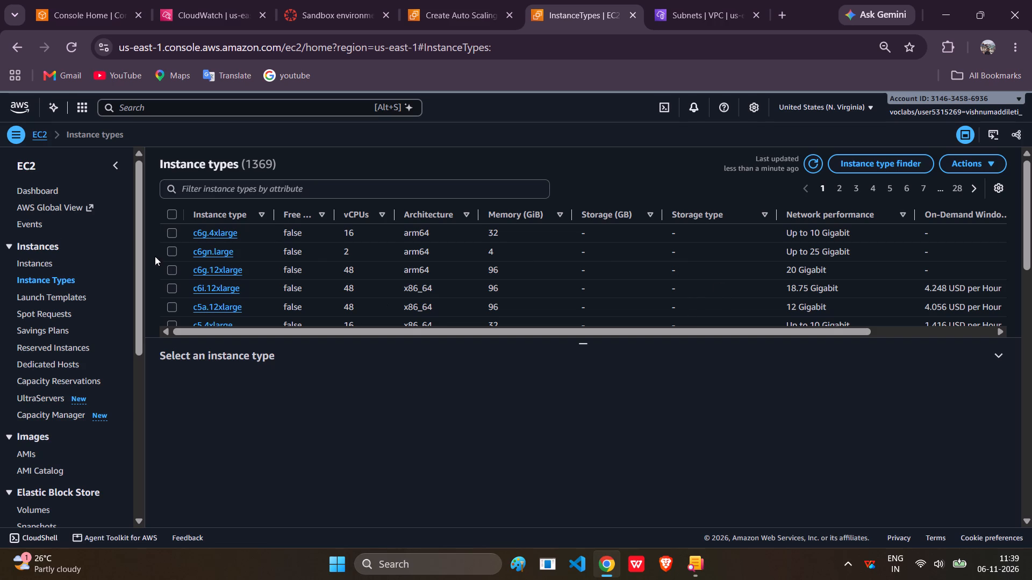
{"action": "left_click", "coordinate": [28, 256]}
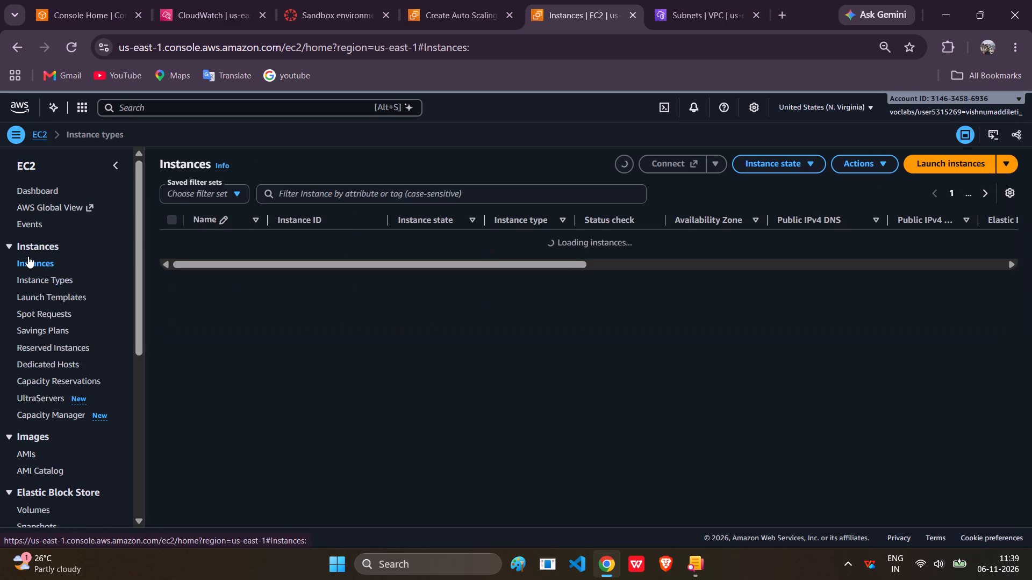
{"action": "left_click", "coordinate": [55, 289]}
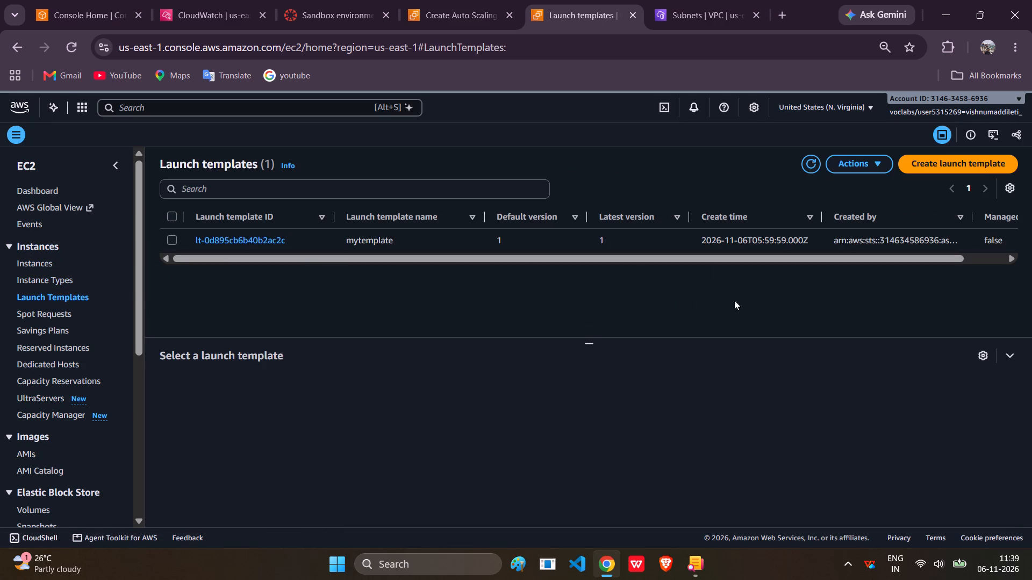
{"action": "scroll", "coordinate": [607, 264], "scroll_direction": "left", "scroll_amount": 5}
{"action": "scroll", "coordinate": [783, 251], "scroll_direction": "left", "scroll_amount": 2}
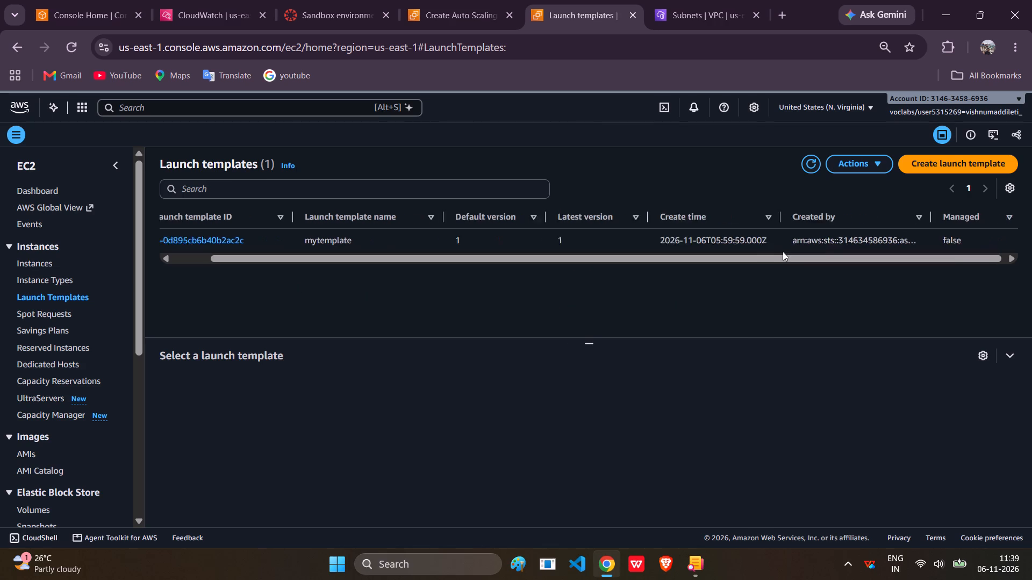
{"action": "scroll", "coordinate": [783, 251], "scroll_direction": "left", "scroll_amount": 3}
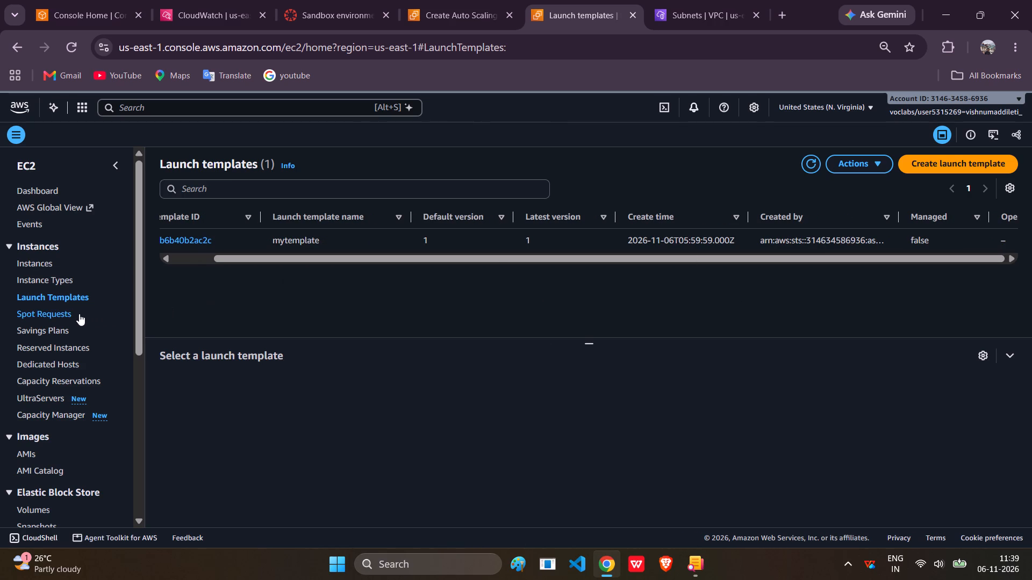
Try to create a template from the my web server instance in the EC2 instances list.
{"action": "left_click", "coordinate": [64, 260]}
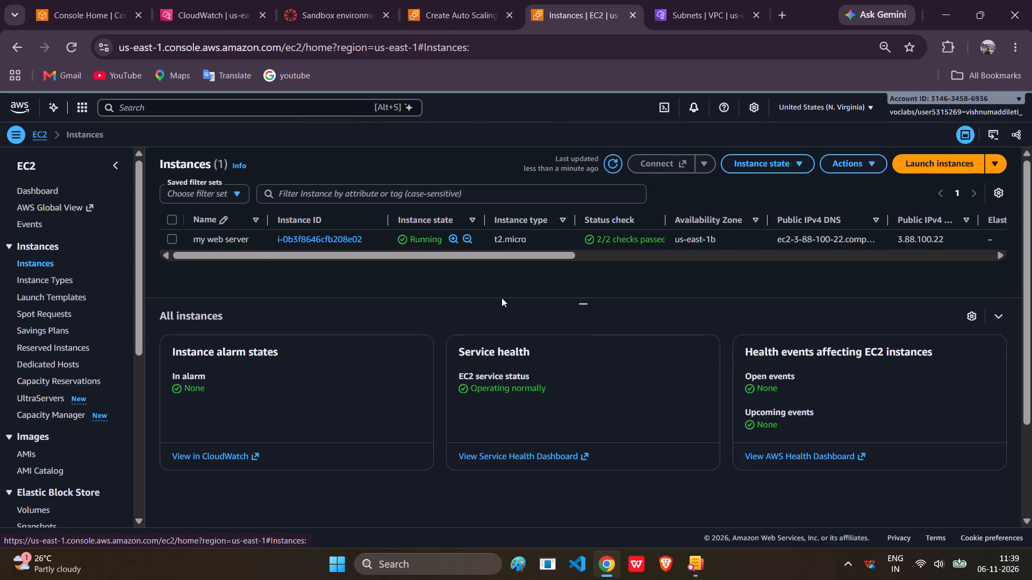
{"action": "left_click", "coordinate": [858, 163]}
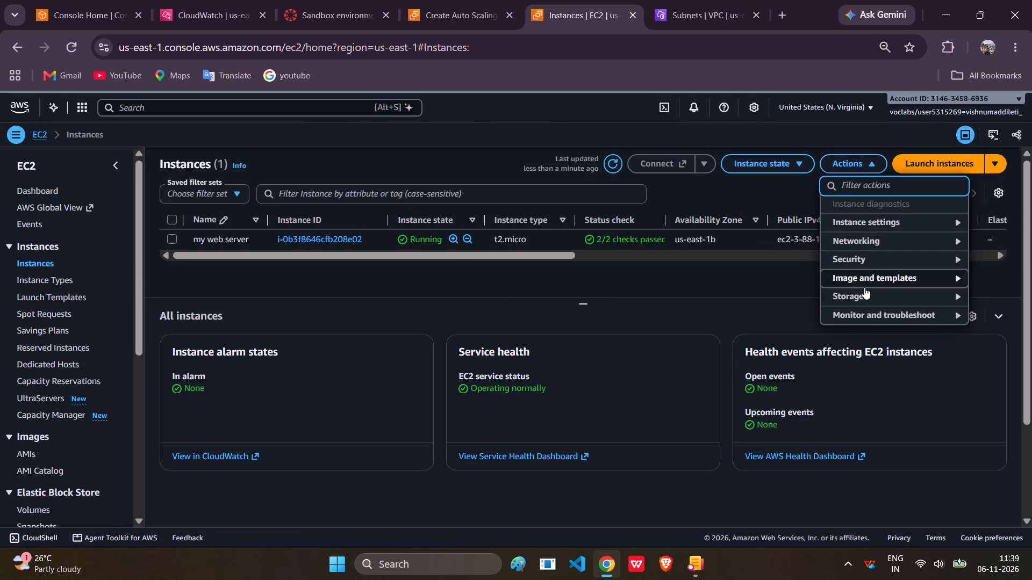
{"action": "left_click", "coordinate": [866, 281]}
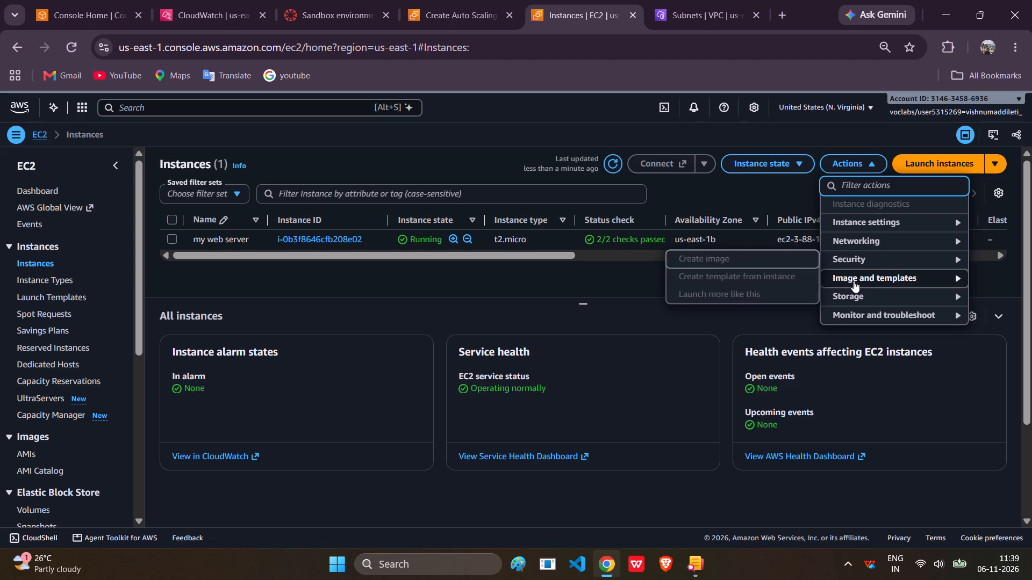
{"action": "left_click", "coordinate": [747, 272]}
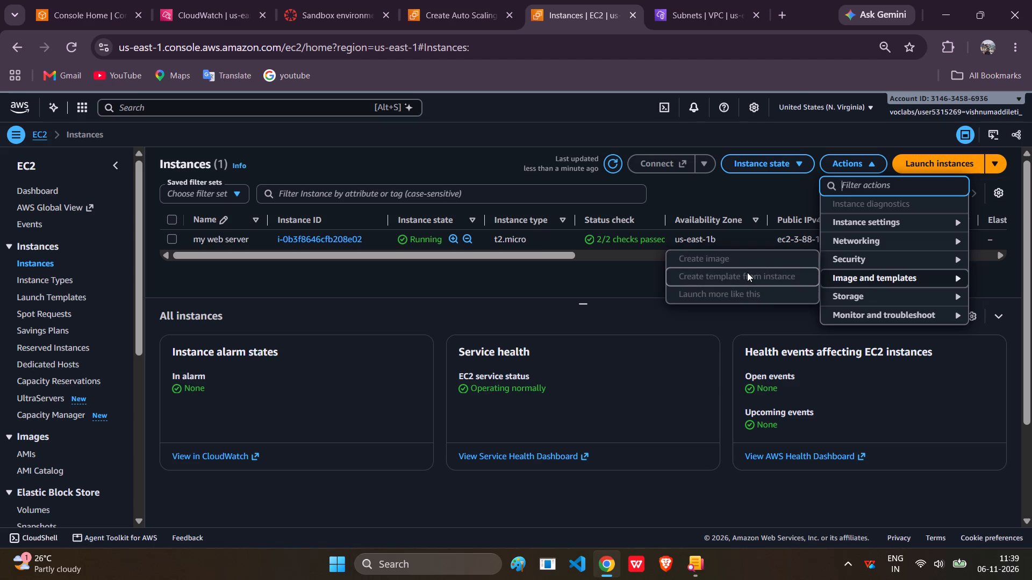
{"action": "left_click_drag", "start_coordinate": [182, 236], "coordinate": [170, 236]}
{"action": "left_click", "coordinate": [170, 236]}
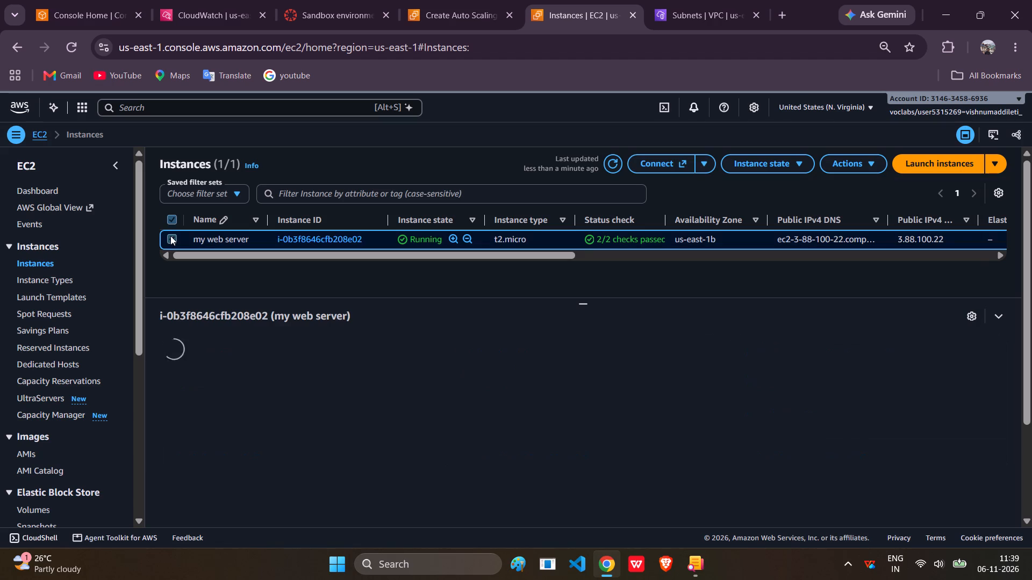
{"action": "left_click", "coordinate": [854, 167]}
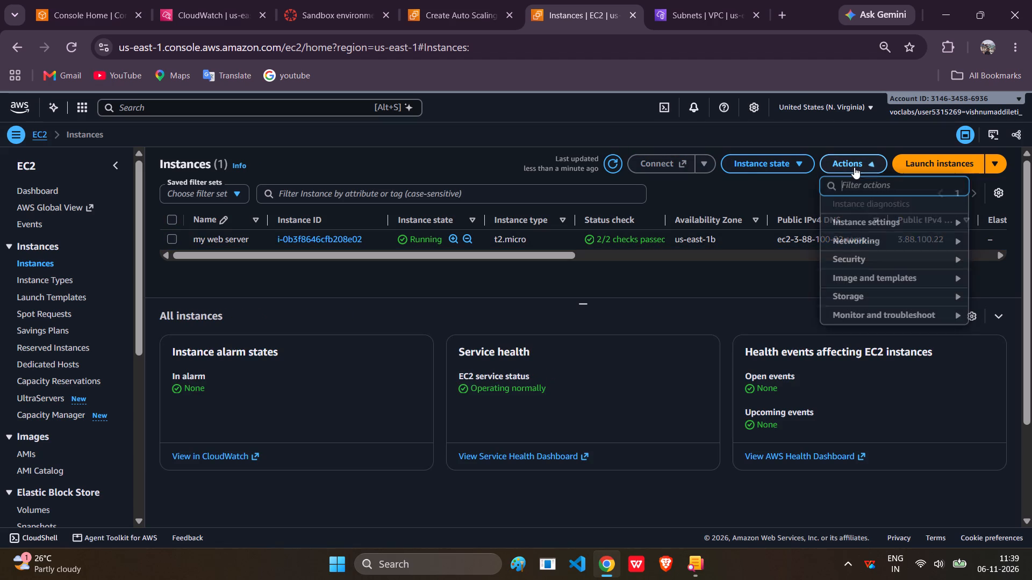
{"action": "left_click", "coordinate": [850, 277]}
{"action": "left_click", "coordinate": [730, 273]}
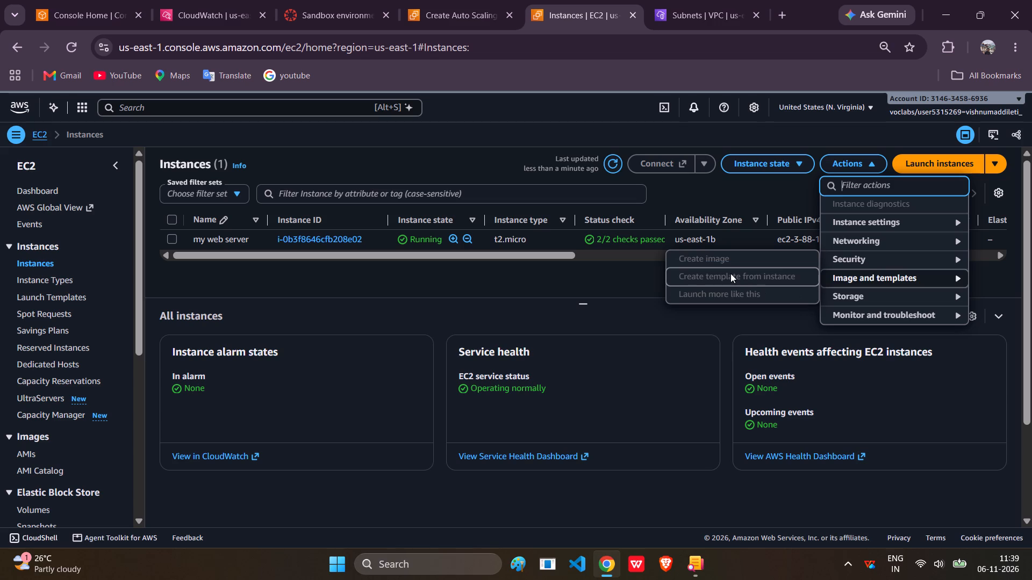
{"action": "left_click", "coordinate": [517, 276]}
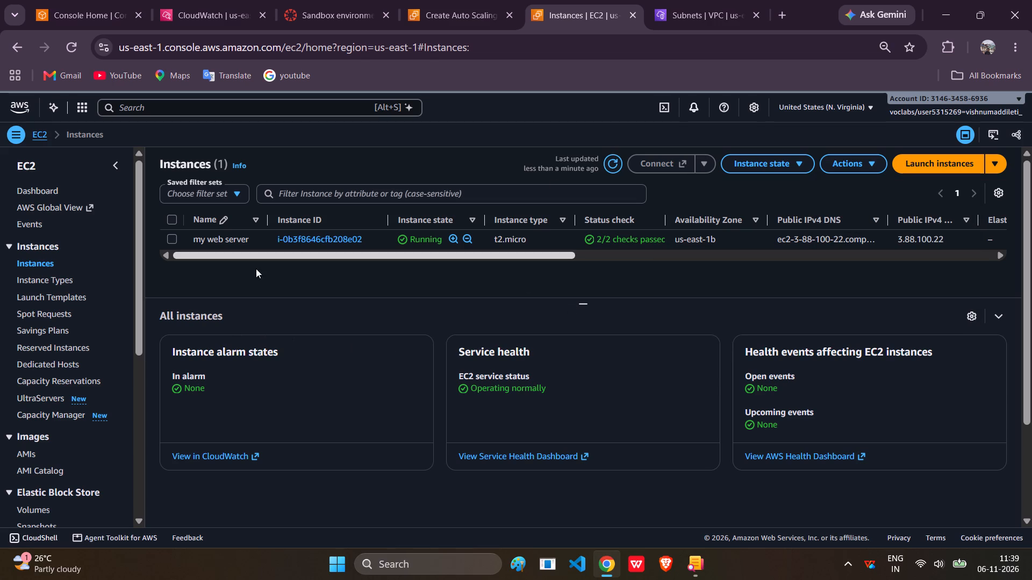
Start a new launch template and name it mytemplet1.
{"action": "left_click", "coordinate": [66, 295]}
{"action": "left_click", "coordinate": [935, 164]}
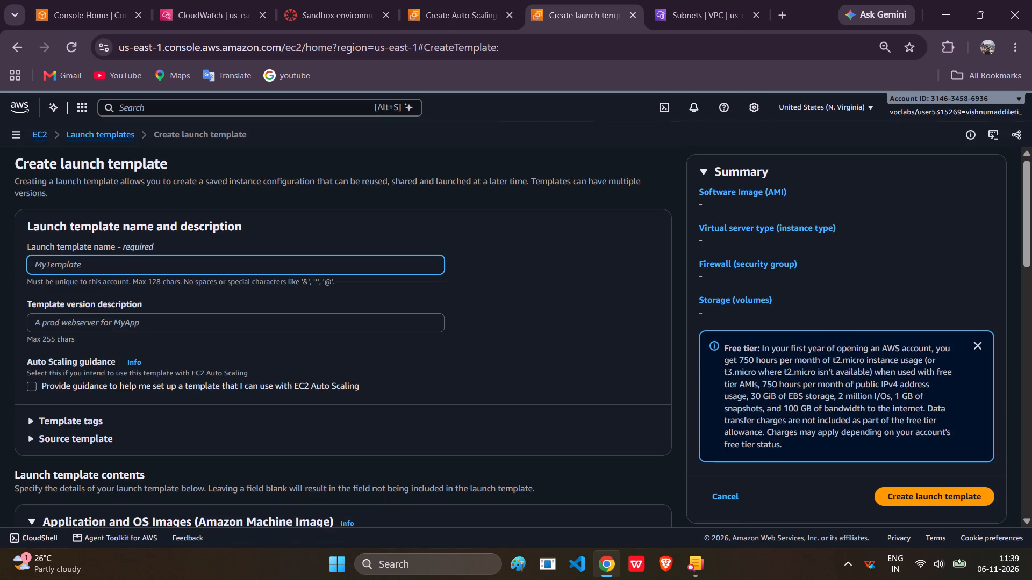
{"action": "type", "text": "mytemplet"}
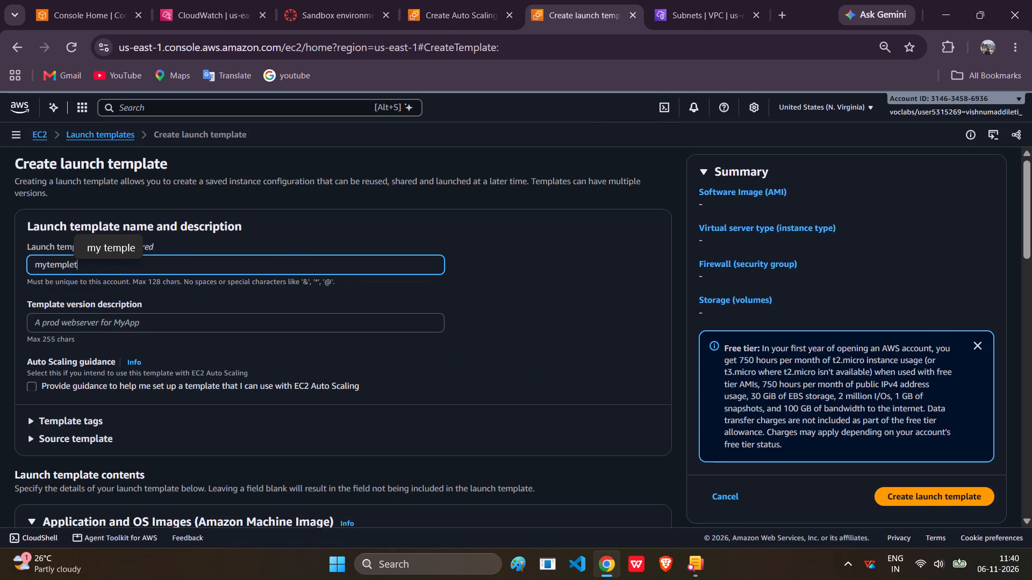
{"action": "key", "text": "1"}
{"action": "scroll", "coordinate": [301, 282], "scroll_direction": "down", "scroll_amount": 1}
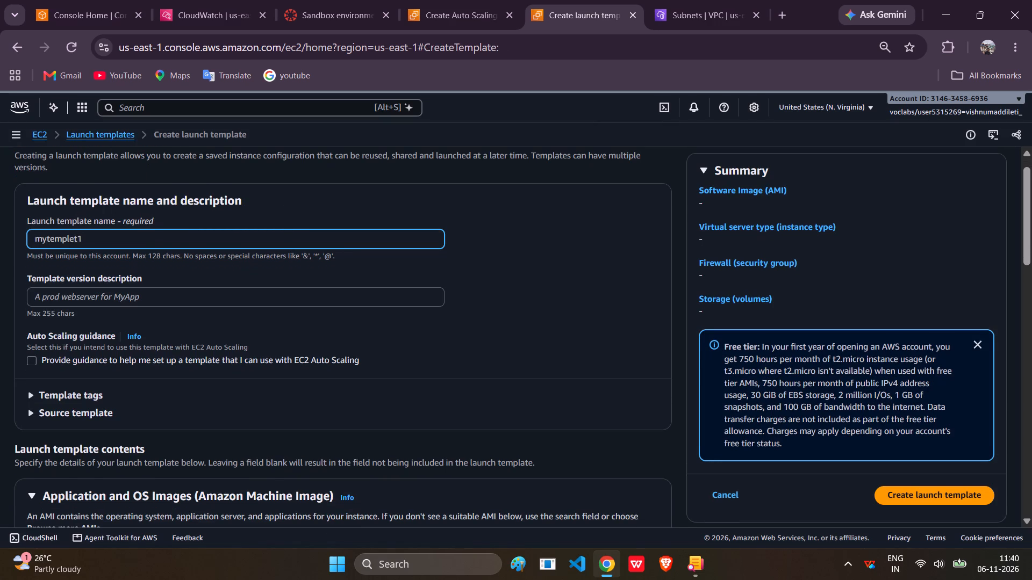
{"action": "scroll", "coordinate": [301, 282], "scroll_direction": "down", "scroll_amount": 1}
{"action": "left_click", "coordinate": [163, 296]}
Include the currently used AMI, al2023-ami-2023.12.20261102.0-kernel-6.18-x86_64, in the launch template.
{"action": "scroll", "coordinate": [163, 296], "scroll_direction": "down", "scroll_amount": 1}
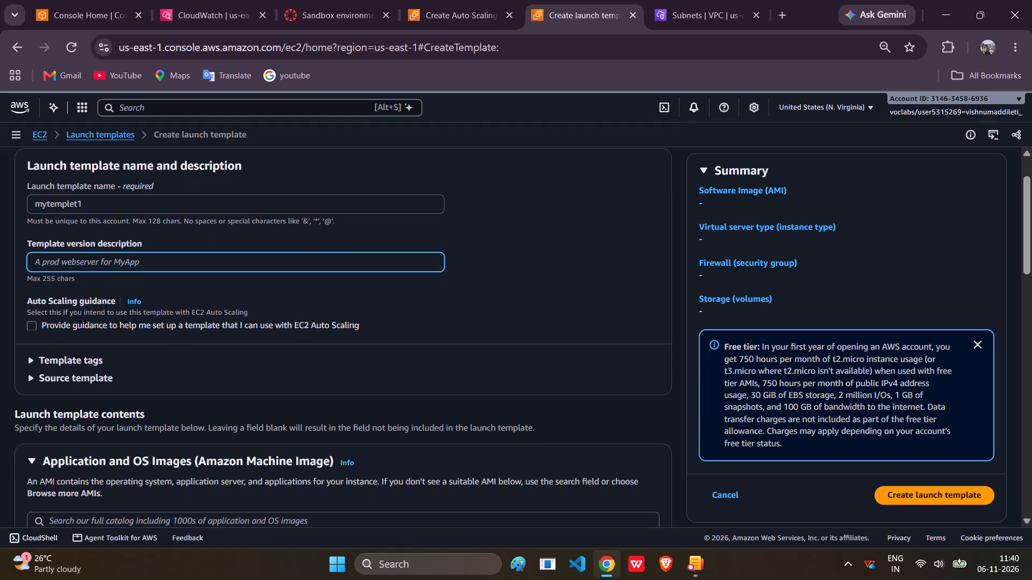
{"action": "scroll", "coordinate": [34, 326], "scroll_direction": "down", "scroll_amount": 1}
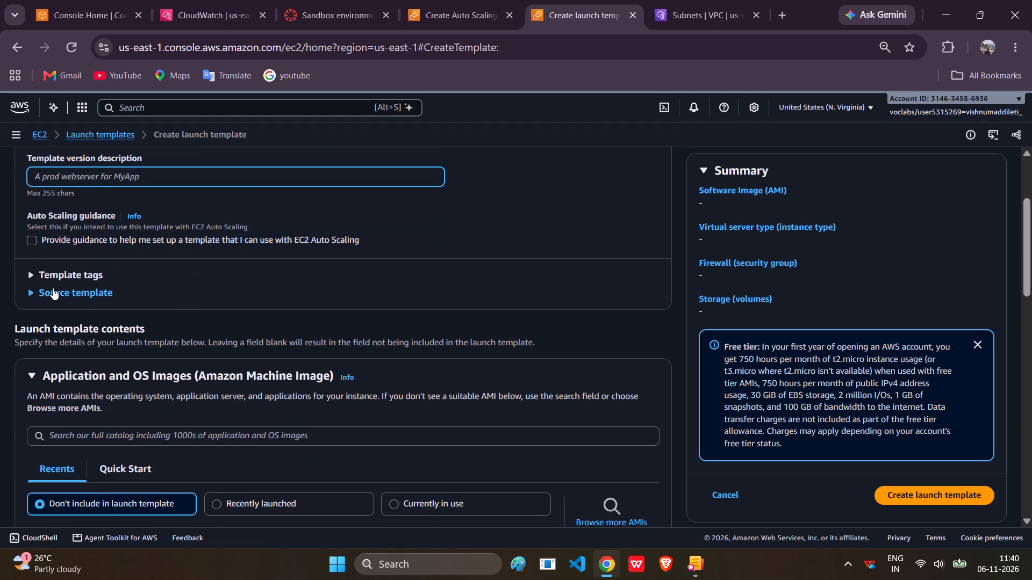
{"action": "scroll", "coordinate": [55, 424], "scroll_direction": "down", "scroll_amount": 2}
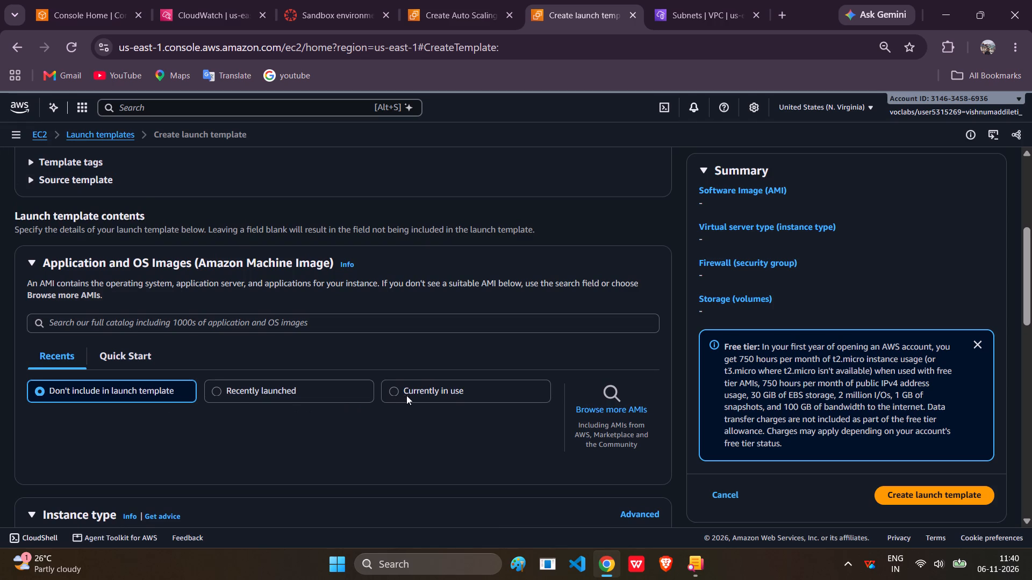
{"action": "left_click", "coordinate": [440, 388]}
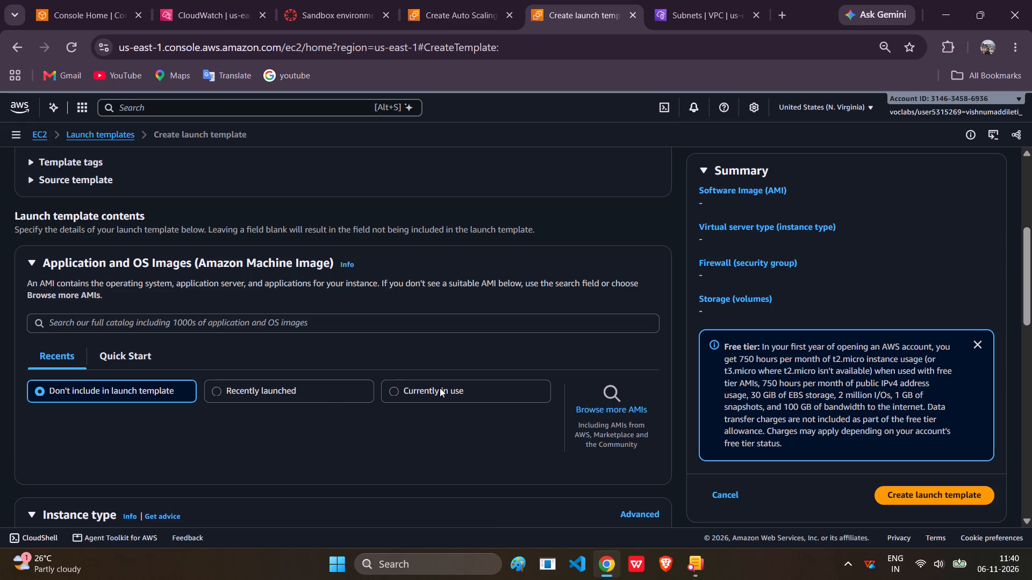
{"action": "left_click", "coordinate": [440, 388]}
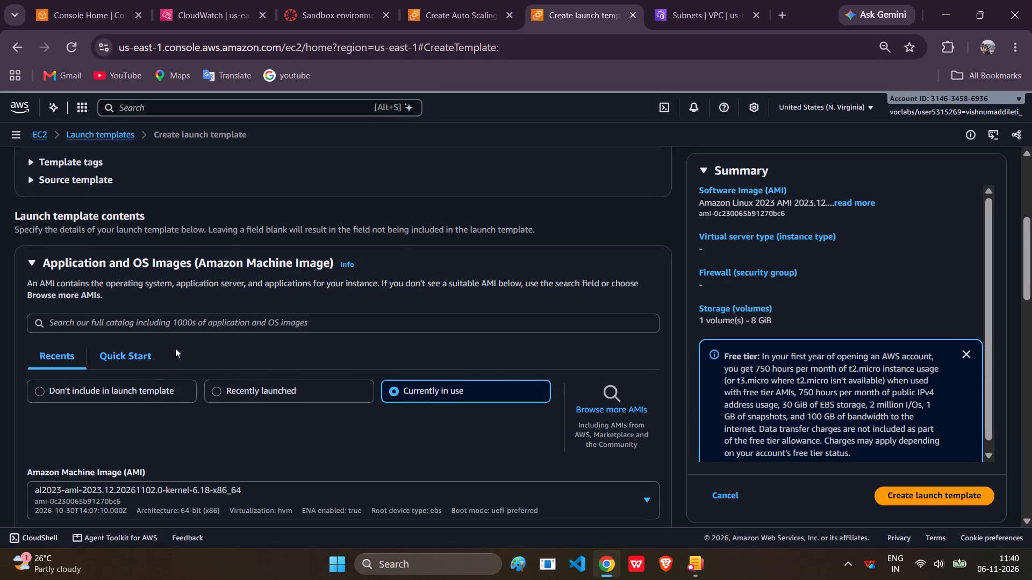
Set the launch template's instance type to t2.micro.
{"action": "scroll", "coordinate": [175, 348], "scroll_direction": "down", "scroll_amount": 3}
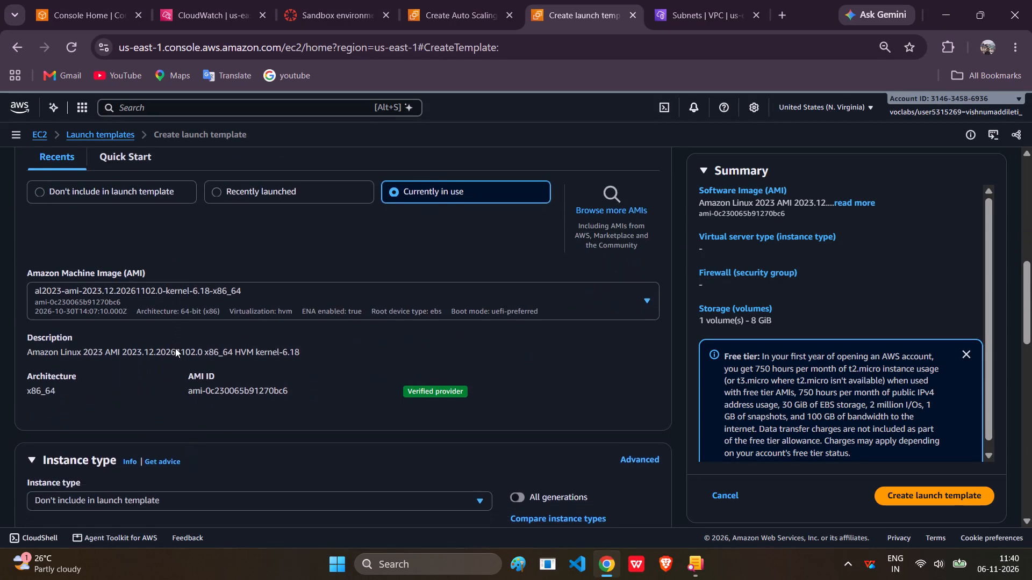
{"action": "scroll", "coordinate": [175, 348], "scroll_direction": "down", "scroll_amount": 1}
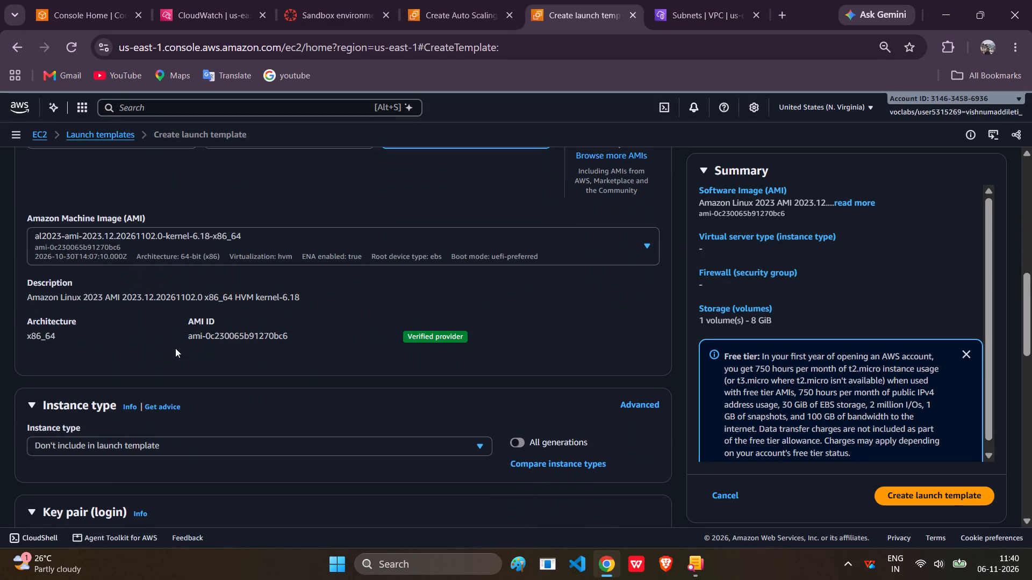
{"action": "scroll", "coordinate": [175, 348], "scroll_direction": "down", "scroll_amount": 2}
{"action": "left_click", "coordinate": [185, 314]}
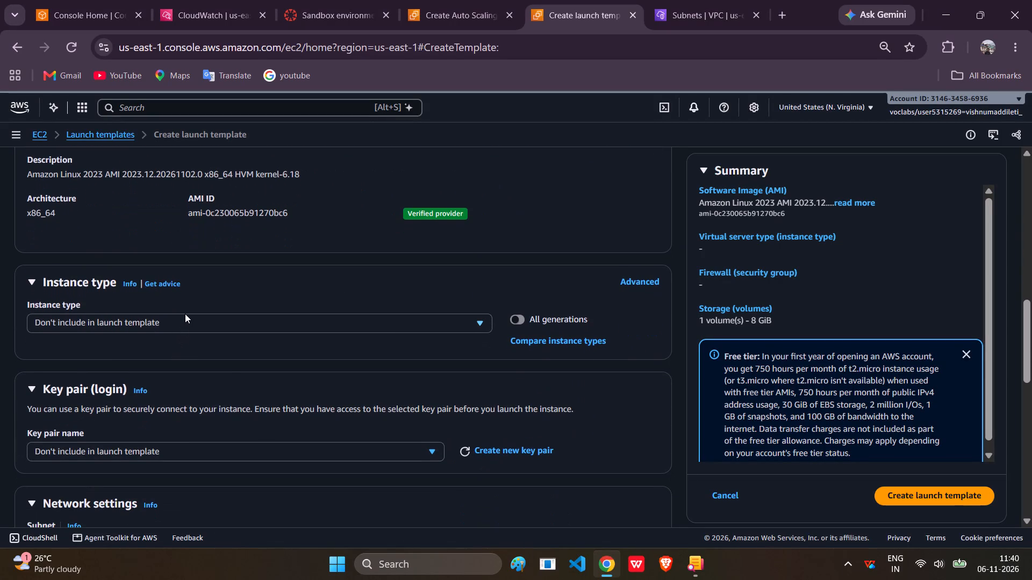
{"action": "left_click", "coordinate": [195, 325]}
{"action": "left_click", "coordinate": [195, 325]}
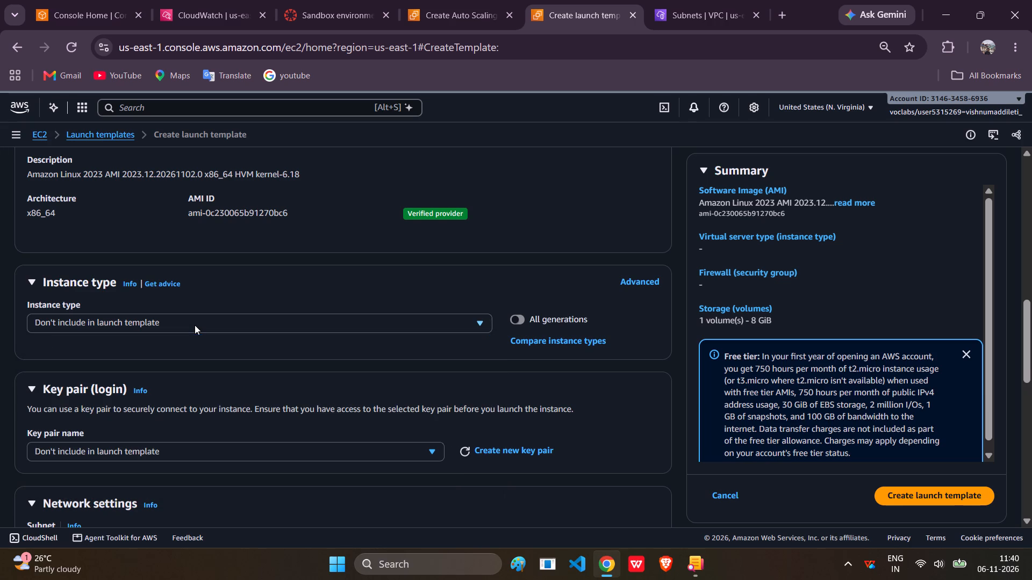
{"action": "scroll", "coordinate": [155, 415], "scroll_direction": "down", "scroll_amount": 1}
{"action": "left_click", "coordinate": [140, 415]}
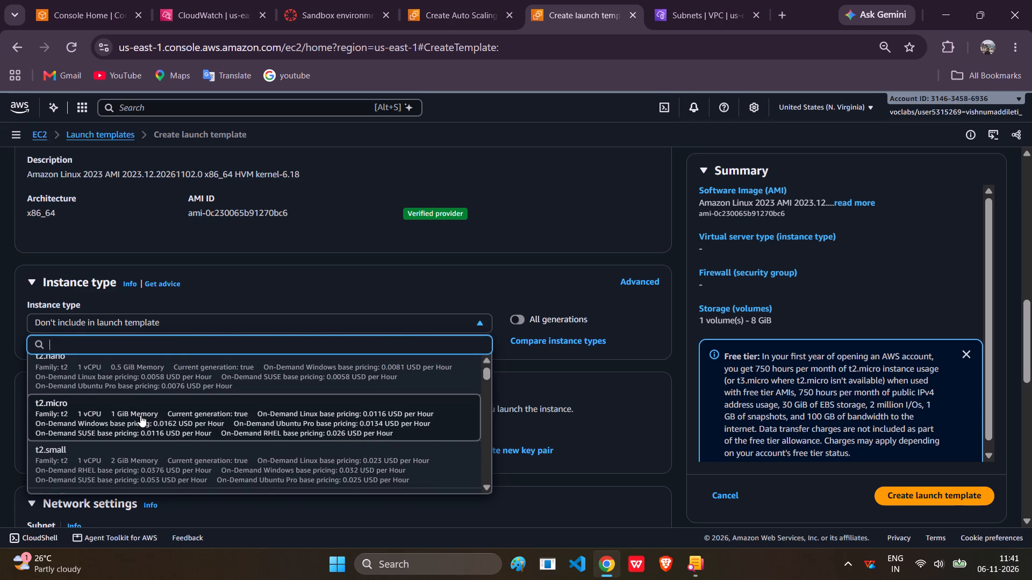
Select vockey as the launch template's key pair for login.
{"action": "scroll", "coordinate": [140, 415], "scroll_direction": "down", "scroll_amount": 2}
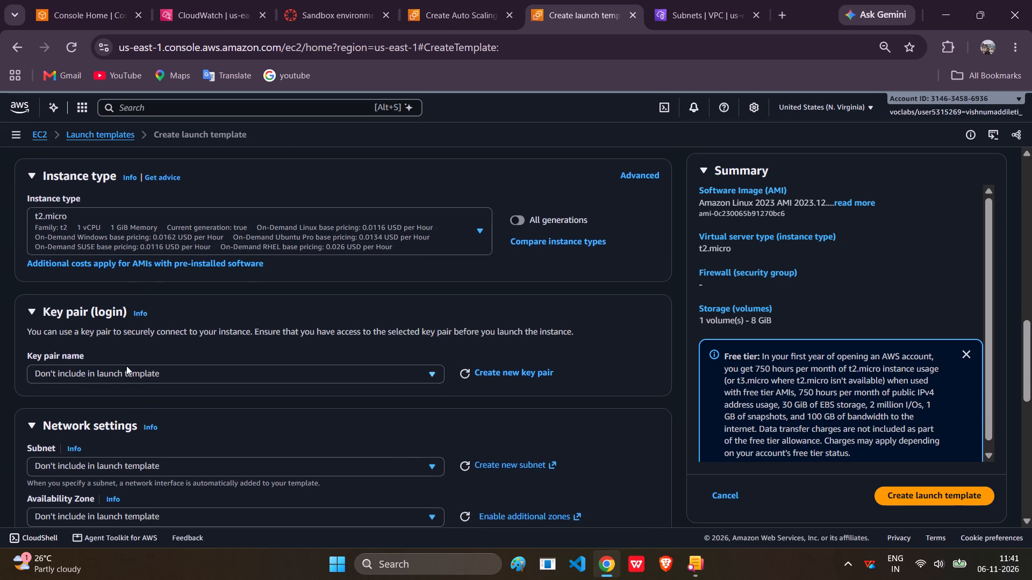
{"action": "left_click", "coordinate": [126, 366]}
{"action": "left_click", "coordinate": [97, 451]}
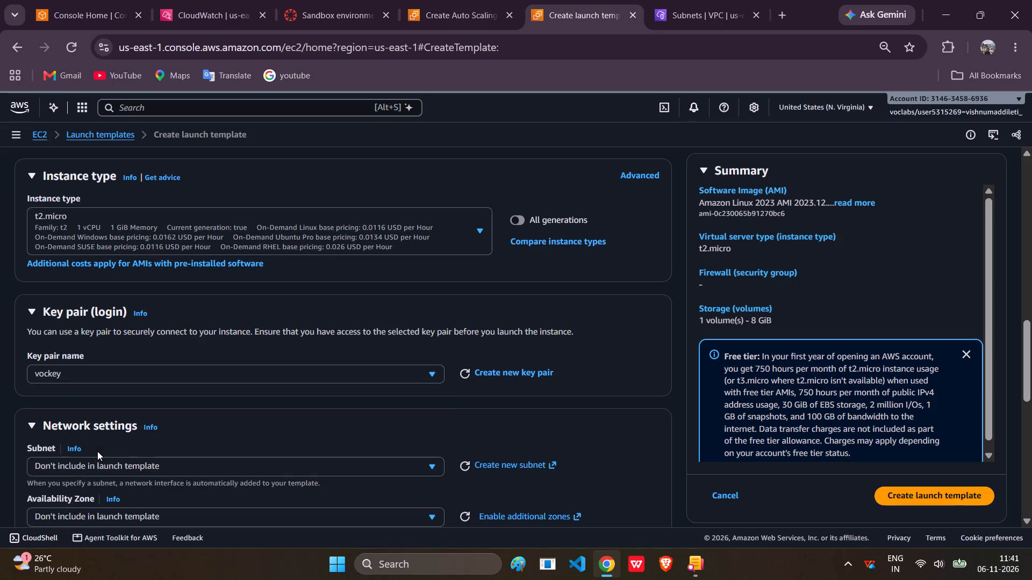
Set the launch template's subnet to subnet-0173c1fa17cae07bf, named subnets, in us-east-1a.
{"action": "scroll", "coordinate": [97, 451], "scroll_direction": "down", "scroll_amount": 2}
{"action": "left_click", "coordinate": [121, 346]}
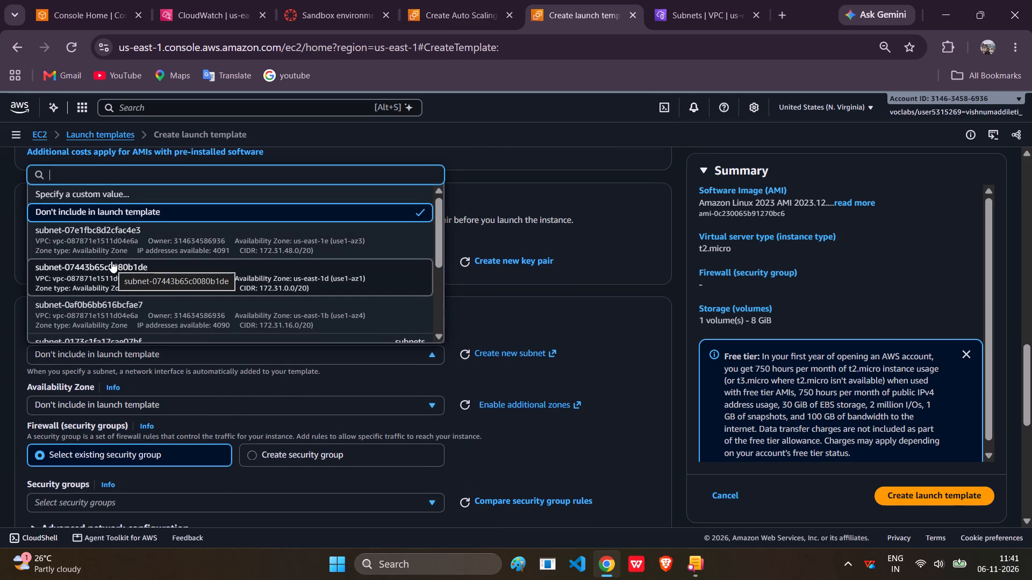
{"action": "scroll", "coordinate": [111, 261], "scroll_direction": "down", "scroll_amount": 1}
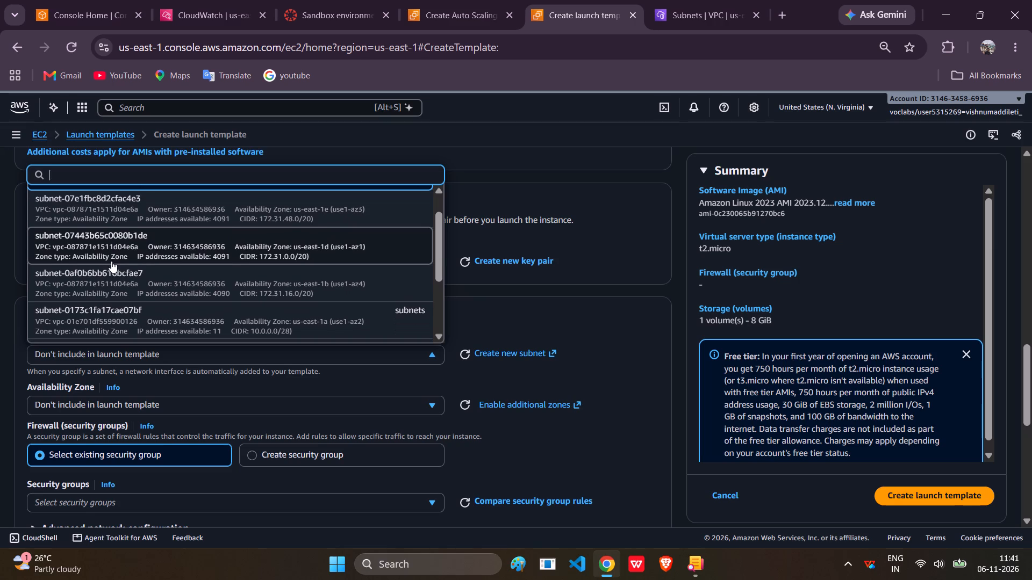
{"action": "scroll", "coordinate": [111, 261], "scroll_direction": "down", "scroll_amount": 1}
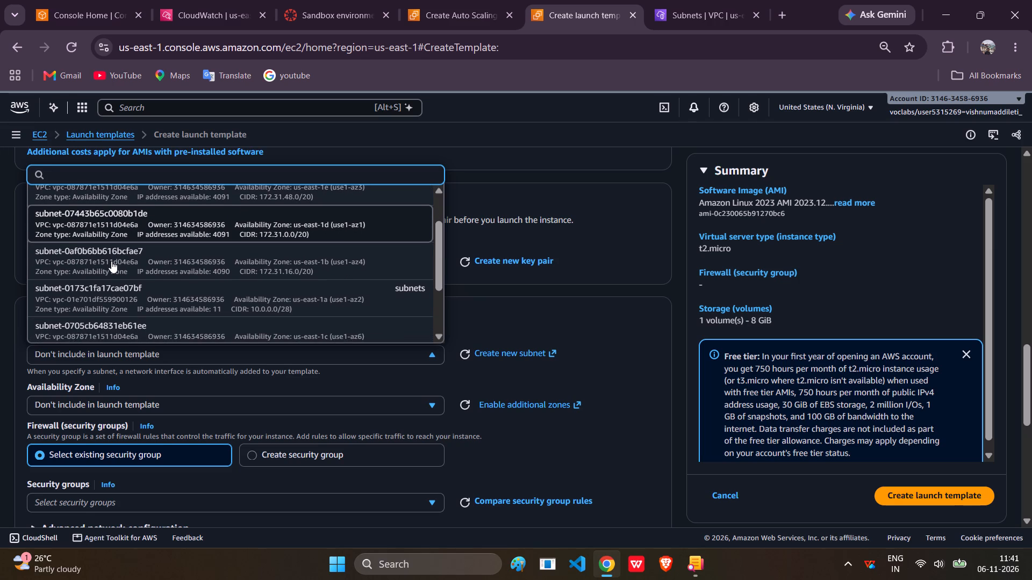
{"action": "scroll", "coordinate": [111, 261], "scroll_direction": "down", "scroll_amount": 3}
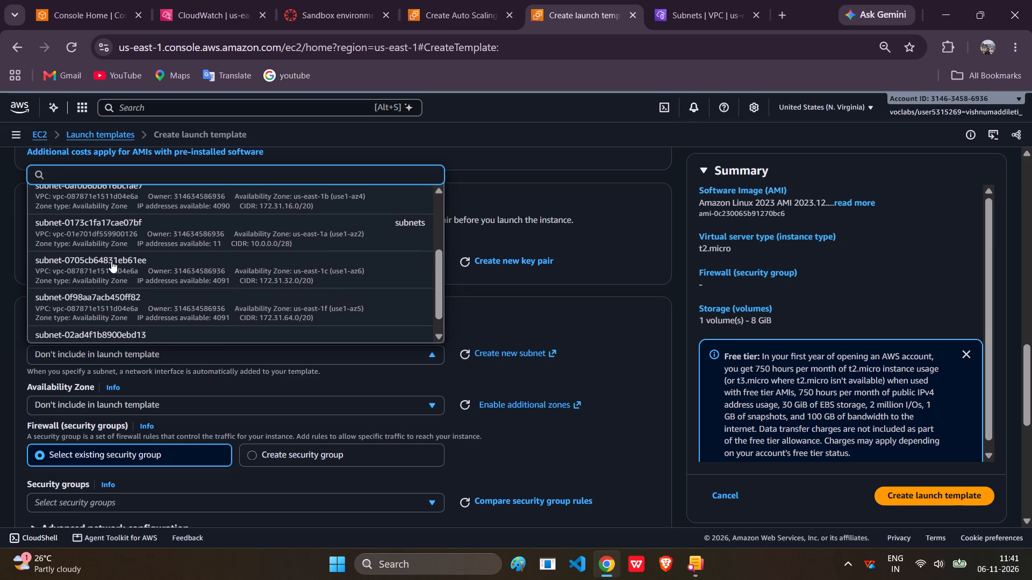
{"action": "scroll", "coordinate": [111, 261], "scroll_direction": "down", "scroll_amount": 1}
{"action": "scroll", "coordinate": [111, 261], "scroll_direction": "up", "scroll_amount": 5}
{"action": "scroll", "coordinate": [111, 261], "scroll_direction": "down", "scroll_amount": 1}
{"action": "left_click", "coordinate": [185, 265]}
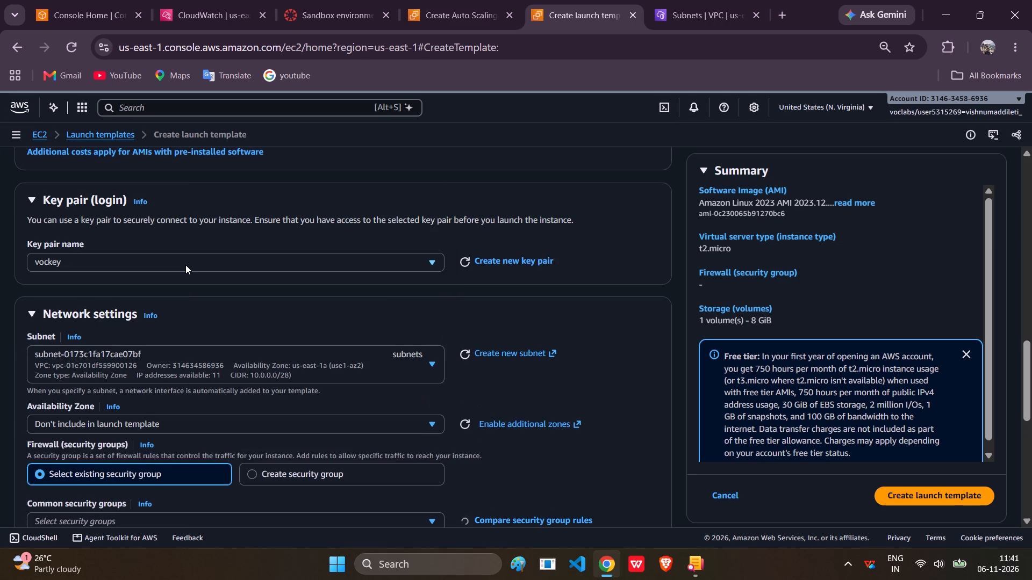
Assign the existing default security group of the subnet's VPC to the launch template.
{"action": "scroll", "coordinate": [185, 265], "scroll_direction": "down", "scroll_amount": 1}
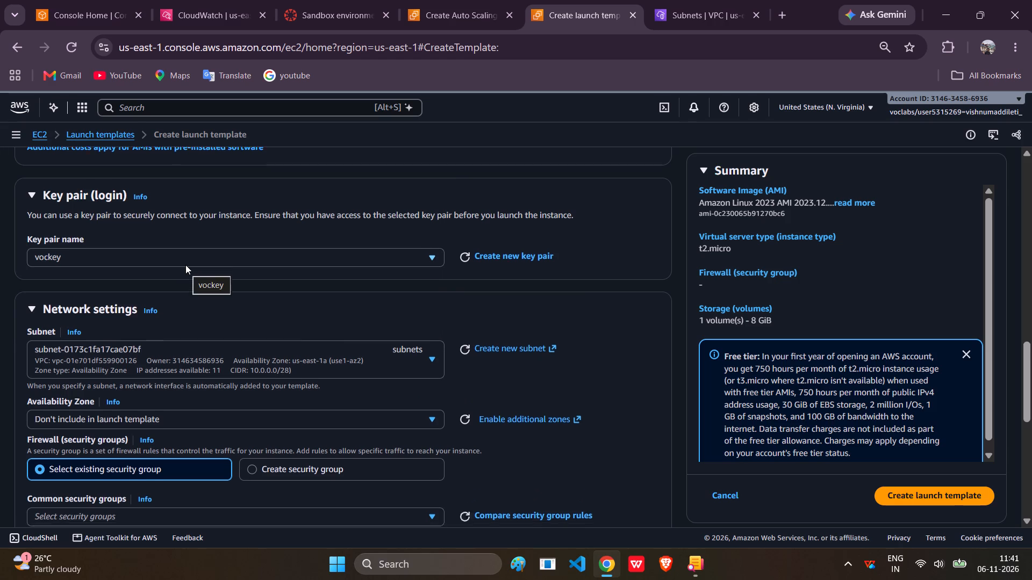
{"action": "scroll", "coordinate": [185, 265], "scroll_direction": "down", "scroll_amount": 2}
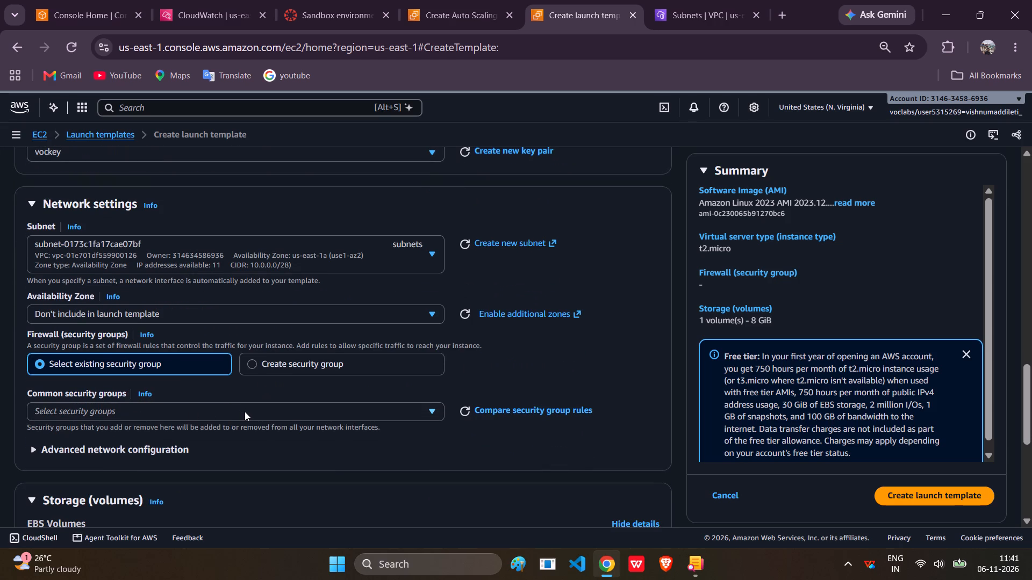
{"action": "left_click", "coordinate": [245, 411]}
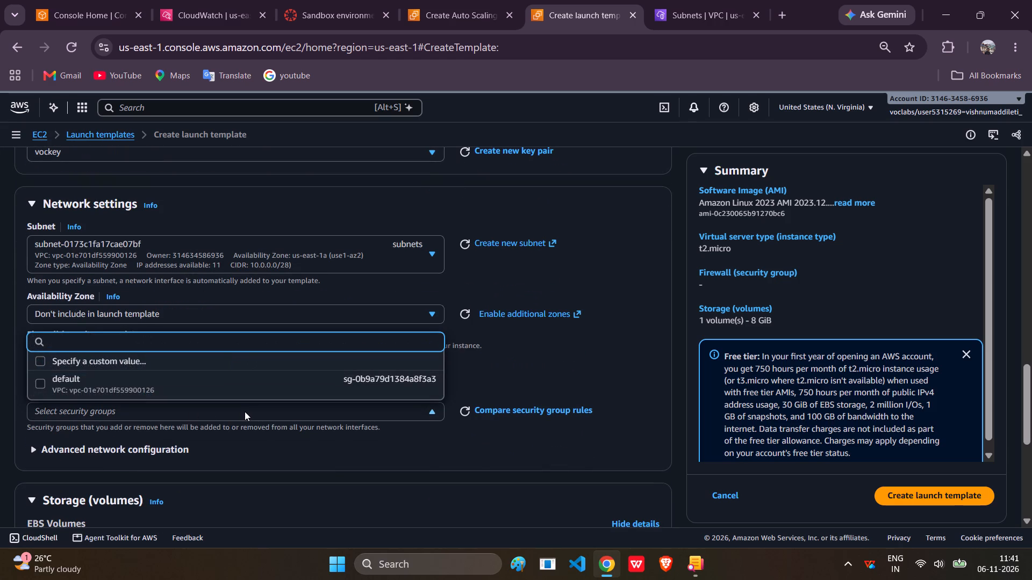
{"action": "left_click", "coordinate": [219, 392]}
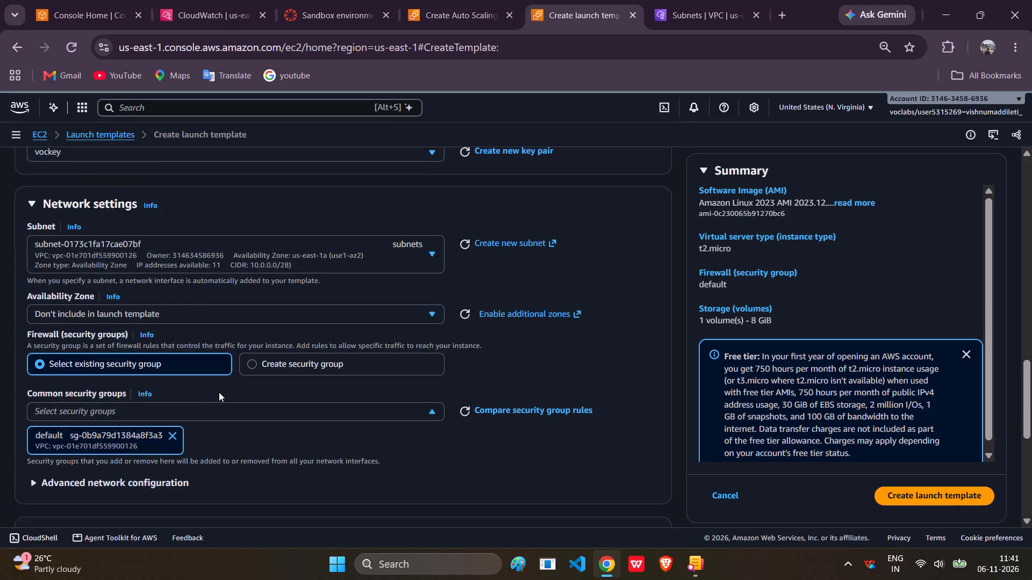
Set the launch template's Availability Zone to us-east-1a.
{"action": "scroll", "coordinate": [219, 392], "scroll_direction": "down", "scroll_amount": 3}
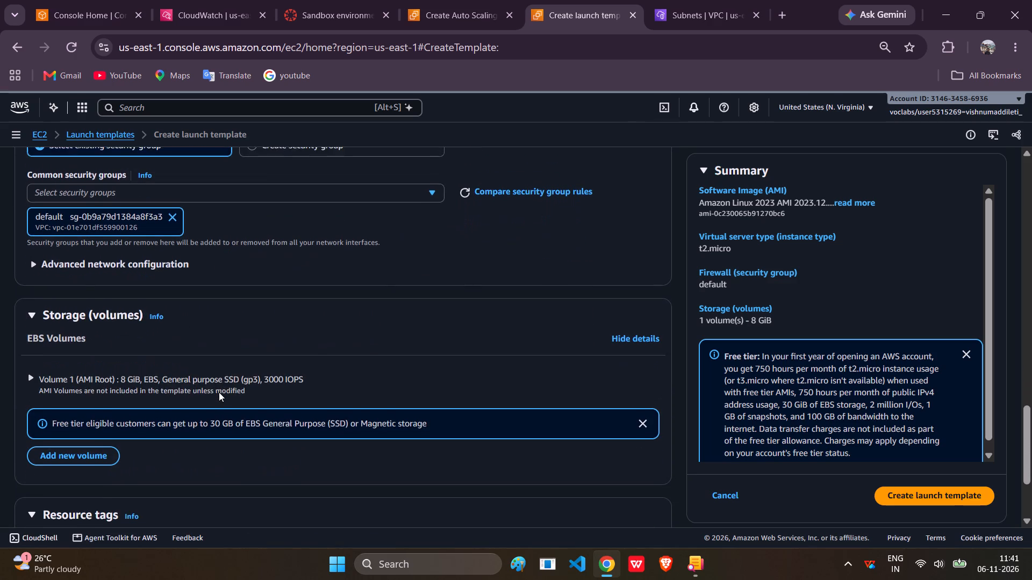
{"action": "scroll", "coordinate": [219, 392], "scroll_direction": "down", "scroll_amount": 1}
{"action": "scroll", "coordinate": [219, 392], "scroll_direction": "up", "scroll_amount": 3}
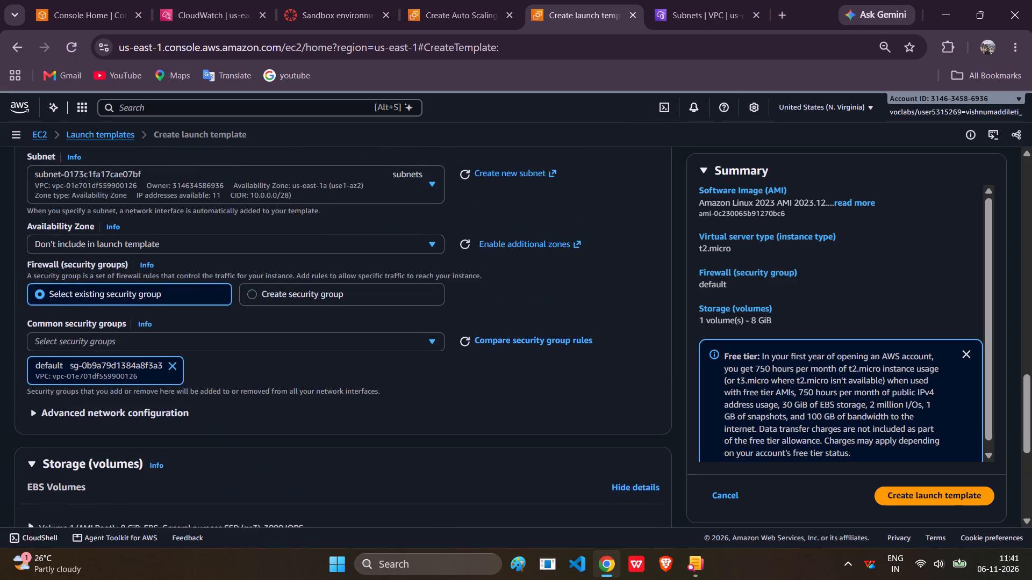
{"action": "left_click", "coordinate": [176, 240]}
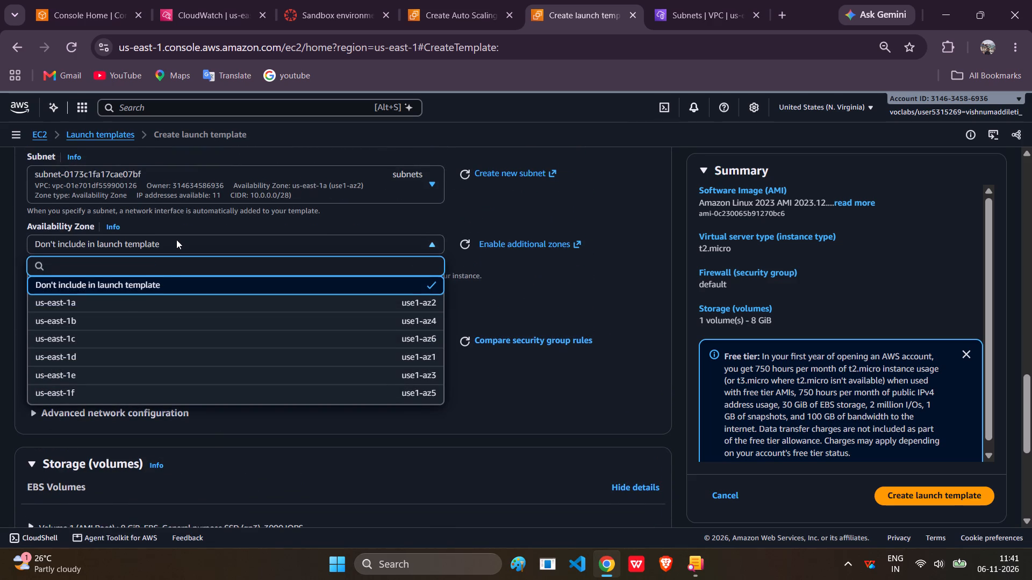
{"action": "left_click", "coordinate": [160, 303]}
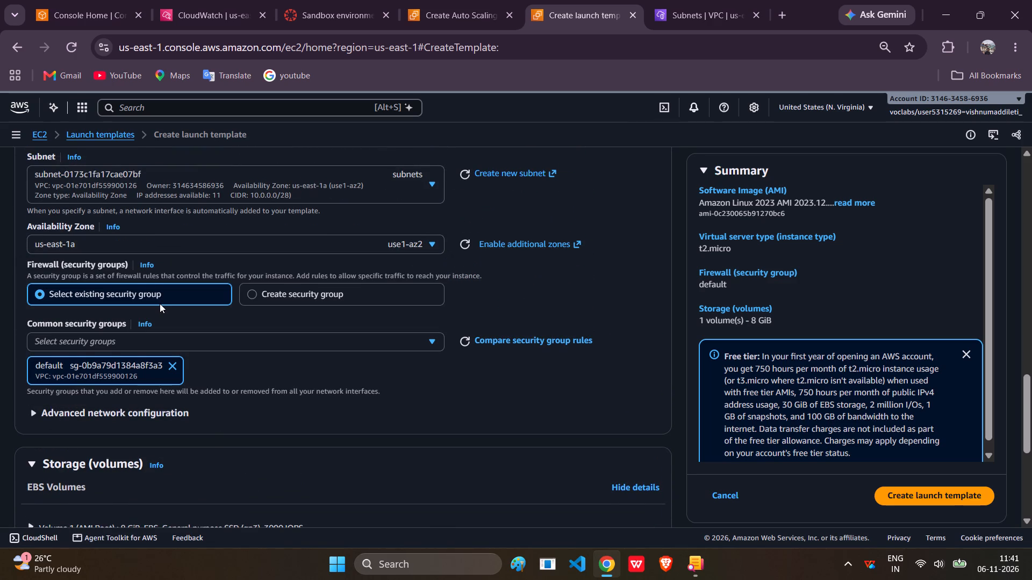
Create the launch template mytemplet1 with the configured settings.
{"action": "scroll", "coordinate": [160, 303], "scroll_direction": "right", "scroll_amount": 2}
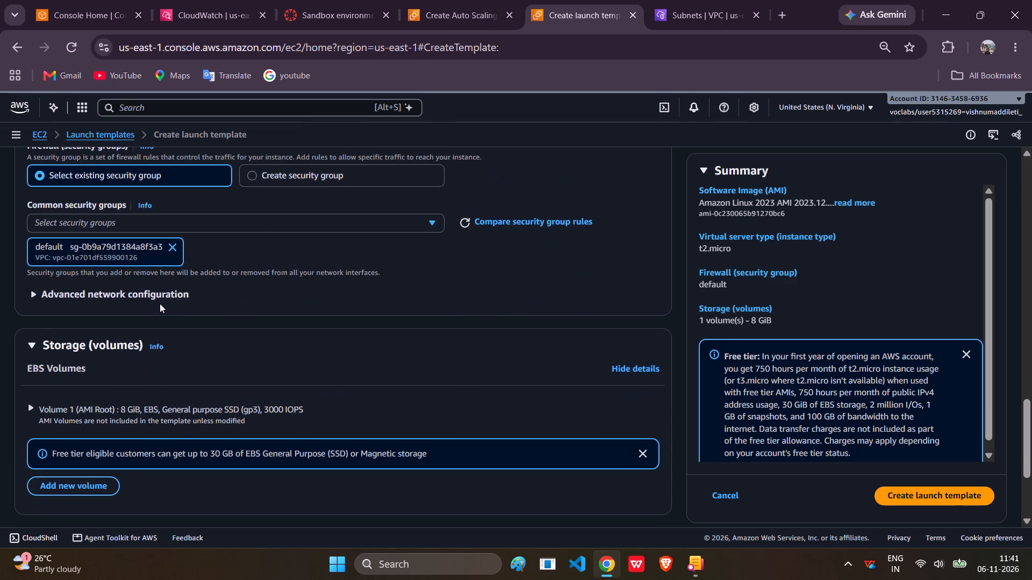
{"action": "scroll", "coordinate": [160, 303], "scroll_direction": "down", "scroll_amount": 1}
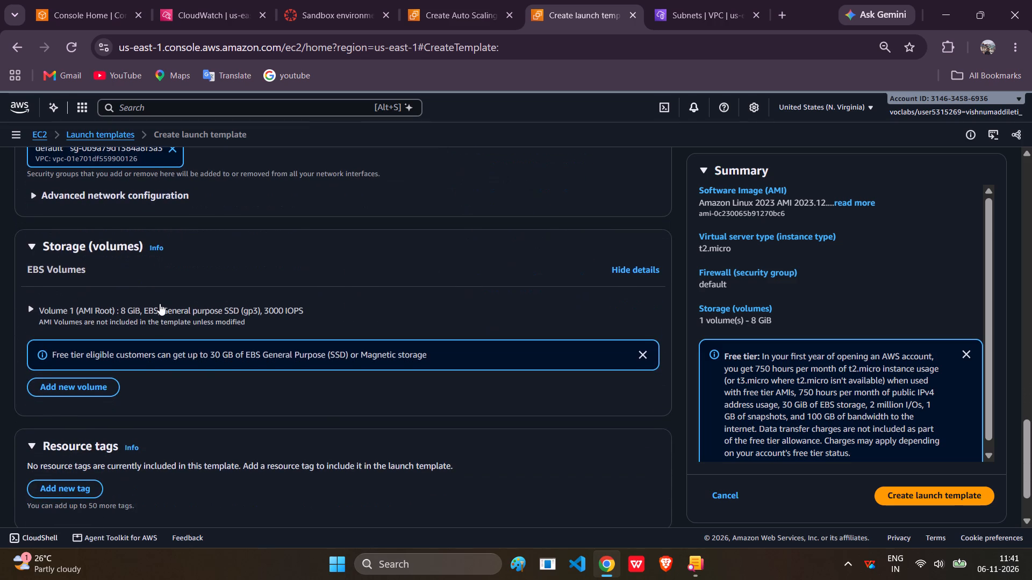
{"action": "scroll", "coordinate": [160, 303], "scroll_direction": "up", "scroll_amount": 4}
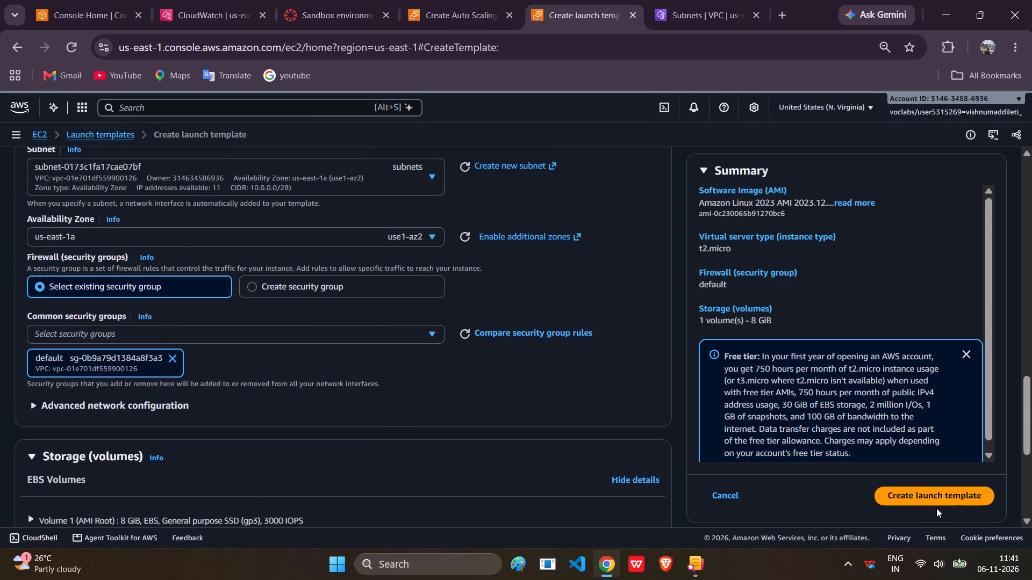
{"action": "left_click", "coordinate": [927, 498]}
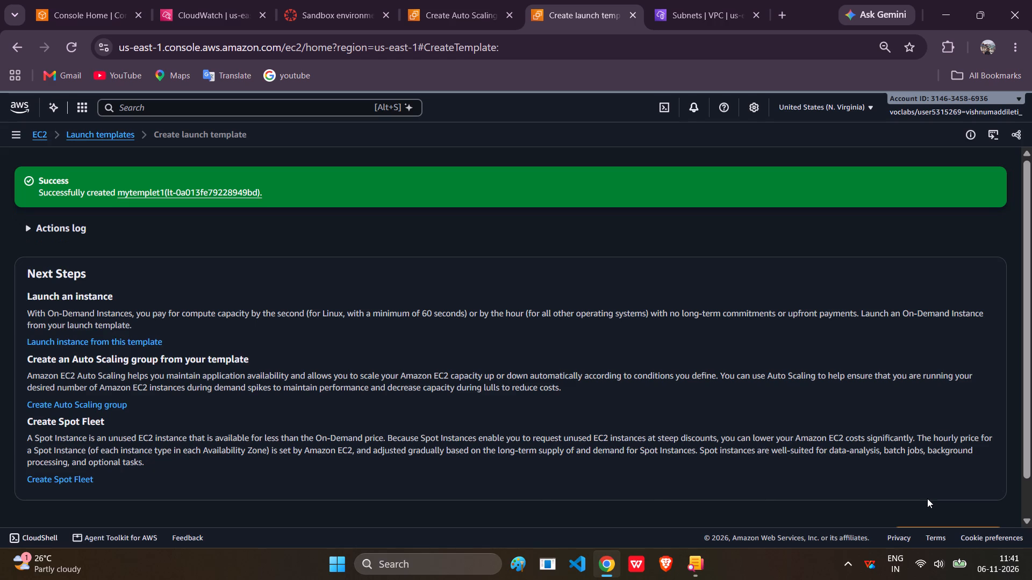
Start a new Auto Scaling group from the EC2 Auto Scaling groups page and name it autoscalling.
{"action": "left_click", "coordinate": [18, 129]}
{"action": "scroll", "coordinate": [20, 404], "scroll_direction": "down", "scroll_amount": 4}
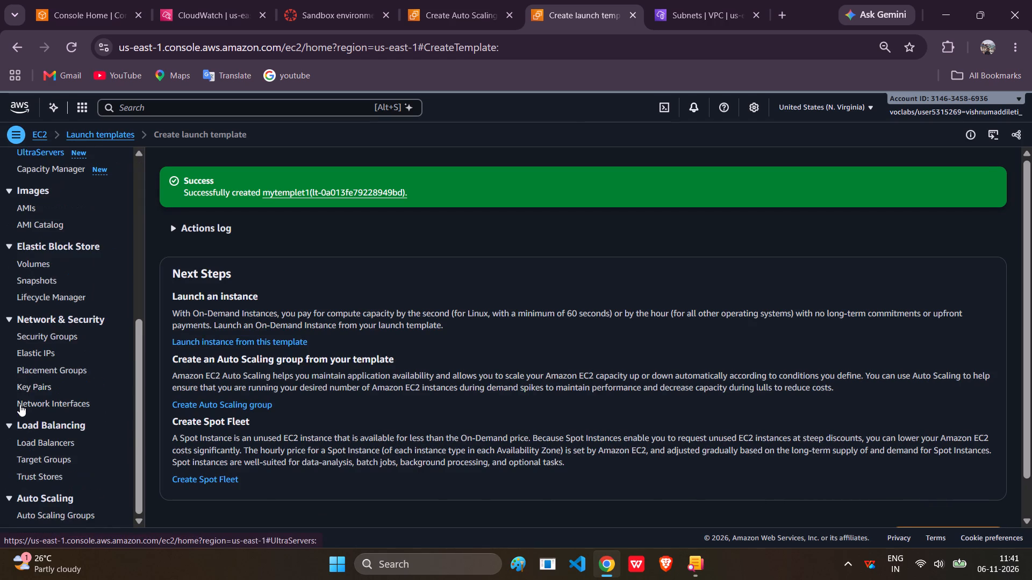
{"action": "left_click", "coordinate": [58, 453]}
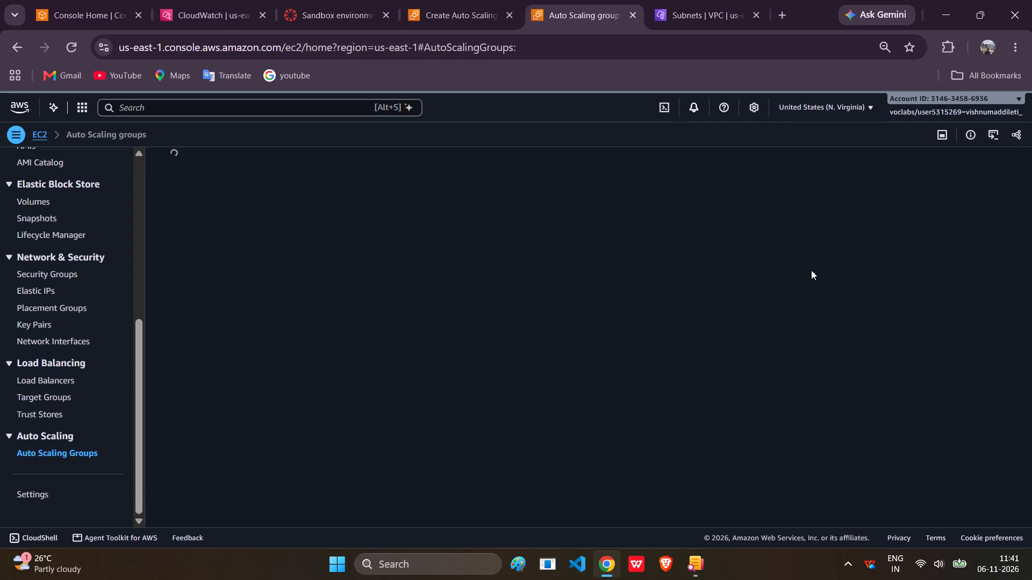
{"action": "left_click", "coordinate": [727, 255]}
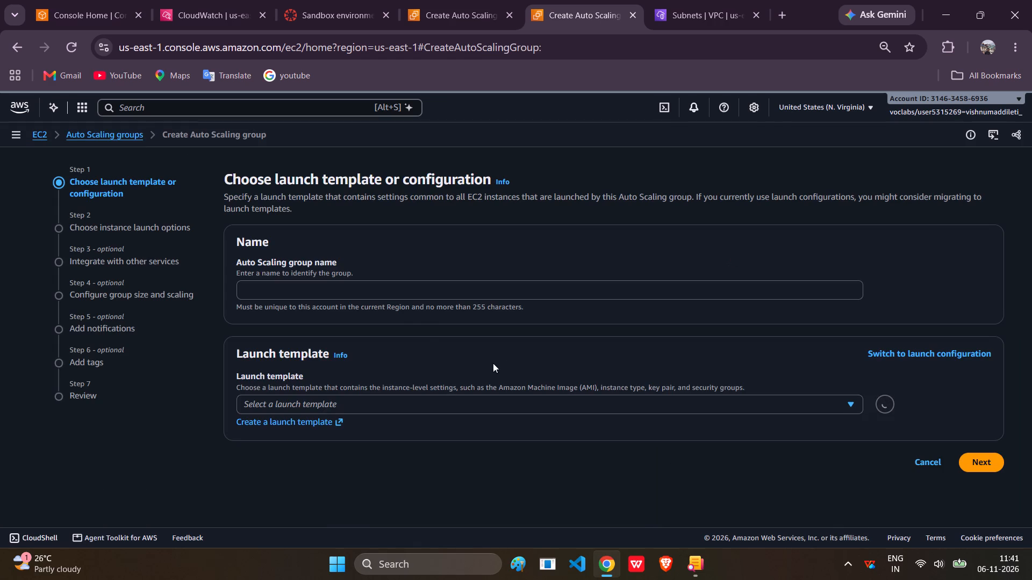
{"action": "left_click", "coordinate": [378, 297]}
{"action": "type", "text": "autoscalling"}
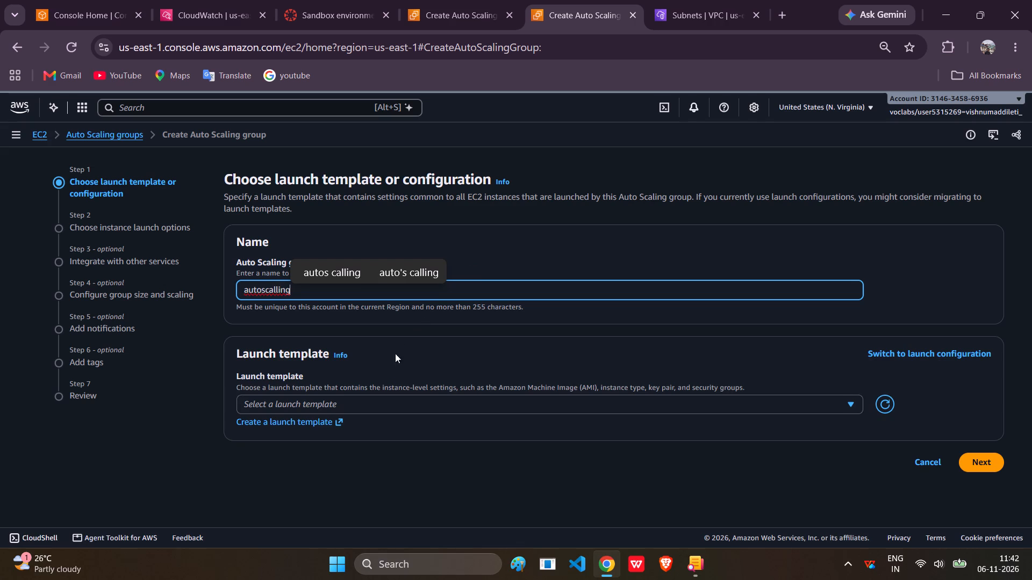
Choose mytemplet1 as the Auto Scaling group's launch template and continue to the instance launch options.
{"action": "left_click", "coordinate": [387, 406]}
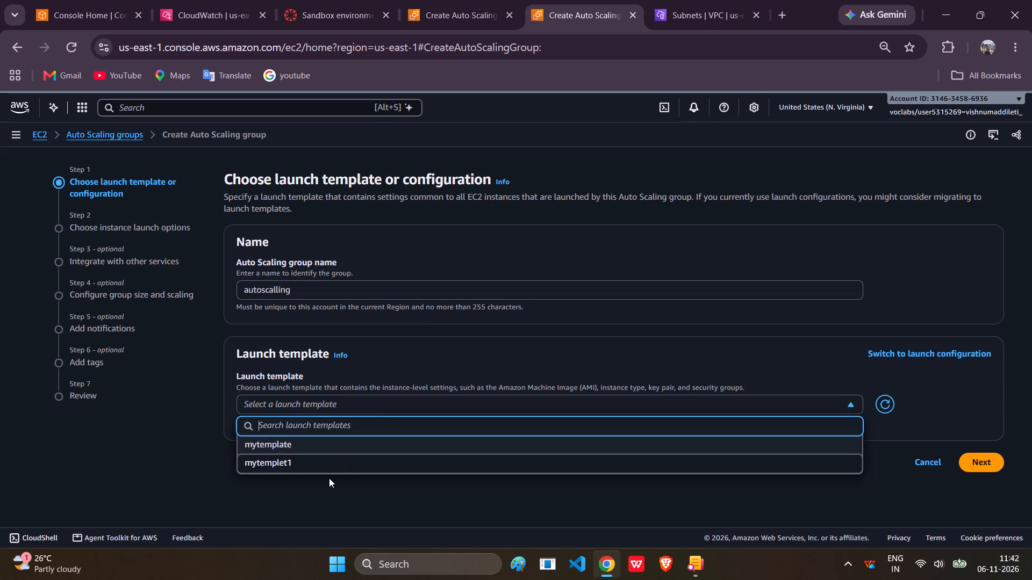
{"action": "left_click", "coordinate": [329, 478]}
{"action": "left_click", "coordinate": [319, 408]}
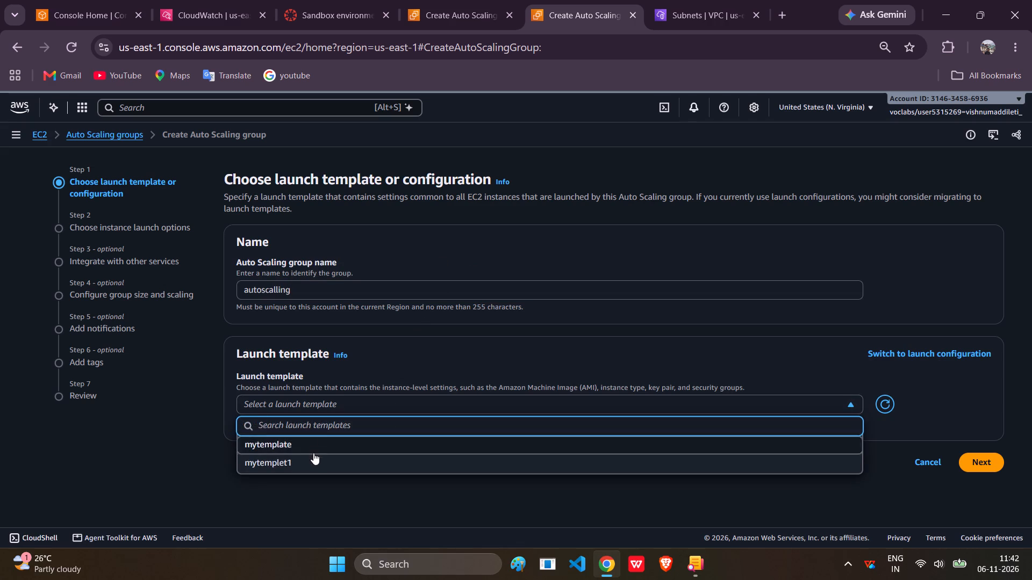
{"action": "left_click", "coordinate": [321, 461]}
{"action": "scroll", "coordinate": [393, 481], "scroll_direction": "down", "scroll_amount": 3}
{"action": "left_click", "coordinate": [977, 488]}
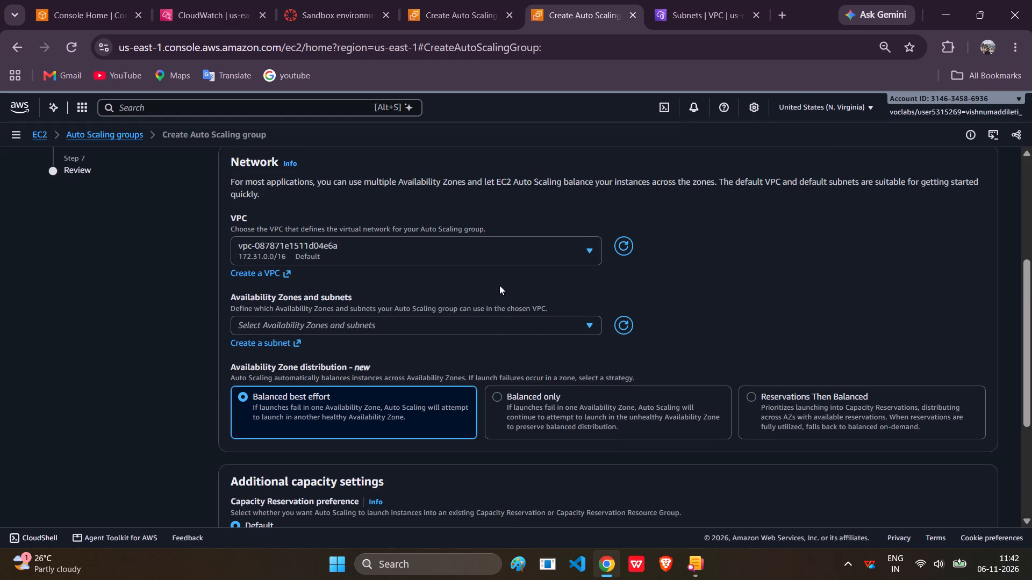
Set the group's network to my-vpc with the us-east-1a subnet named subnets, and continue to the service integration options.
{"action": "left_click", "coordinate": [494, 262]}
{"action": "left_click", "coordinate": [431, 303]}
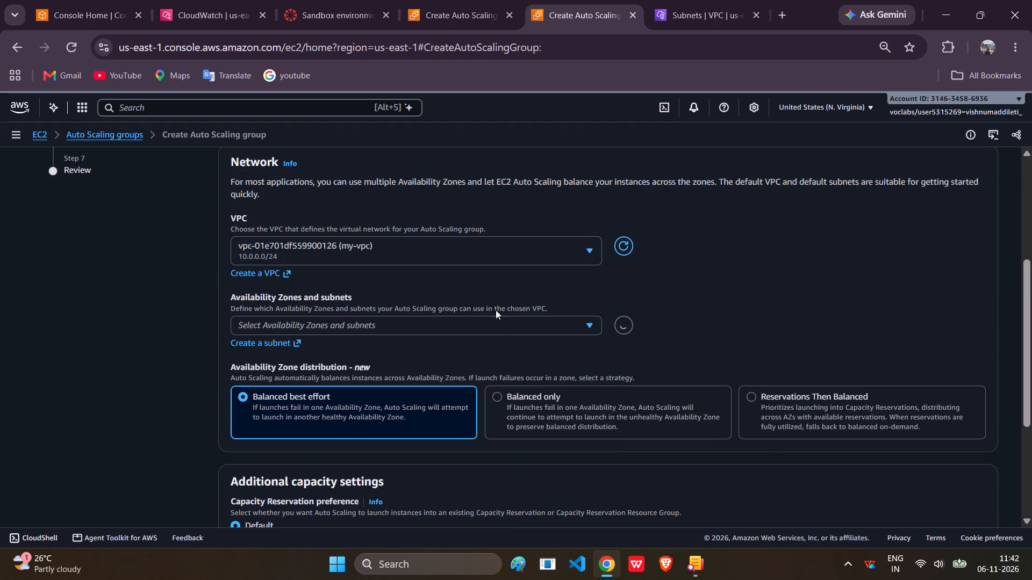
{"action": "left_click", "coordinate": [503, 331]}
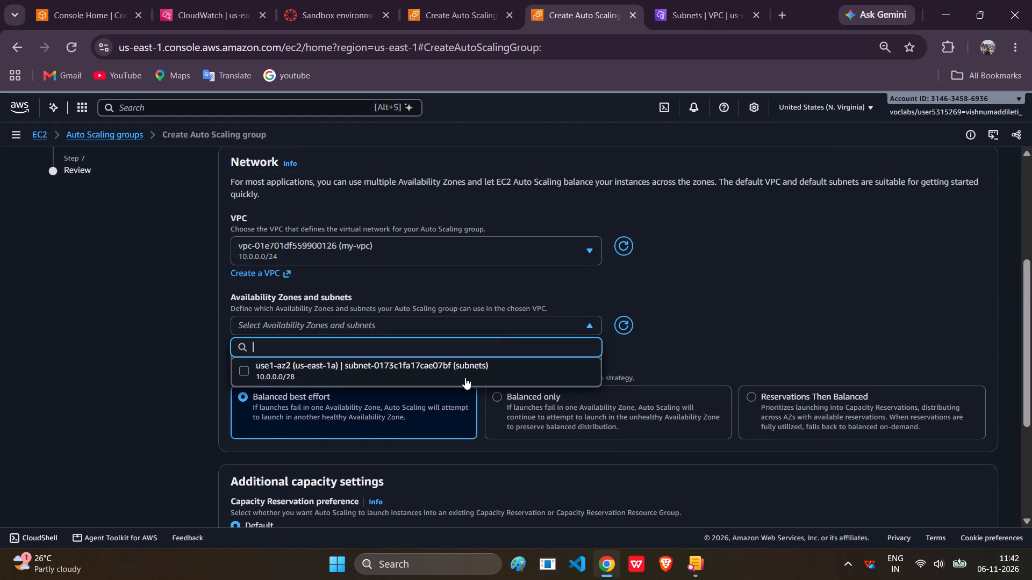
{"action": "left_click", "coordinate": [465, 378]}
{"action": "scroll", "coordinate": [465, 378], "scroll_direction": "down", "scroll_amount": 5}
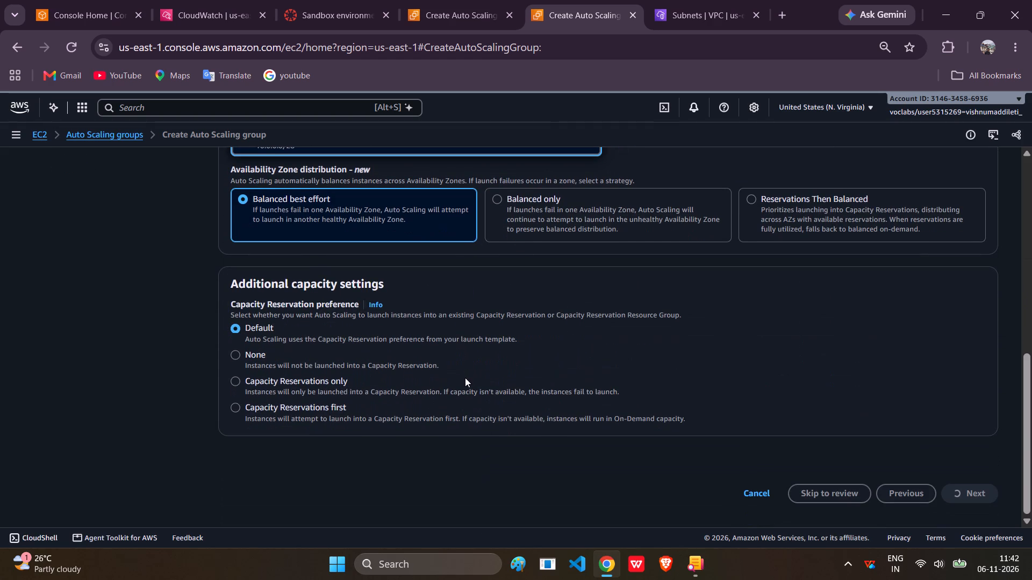
{"action": "scroll", "coordinate": [631, 397], "scroll_direction": "right", "scroll_amount": 1}
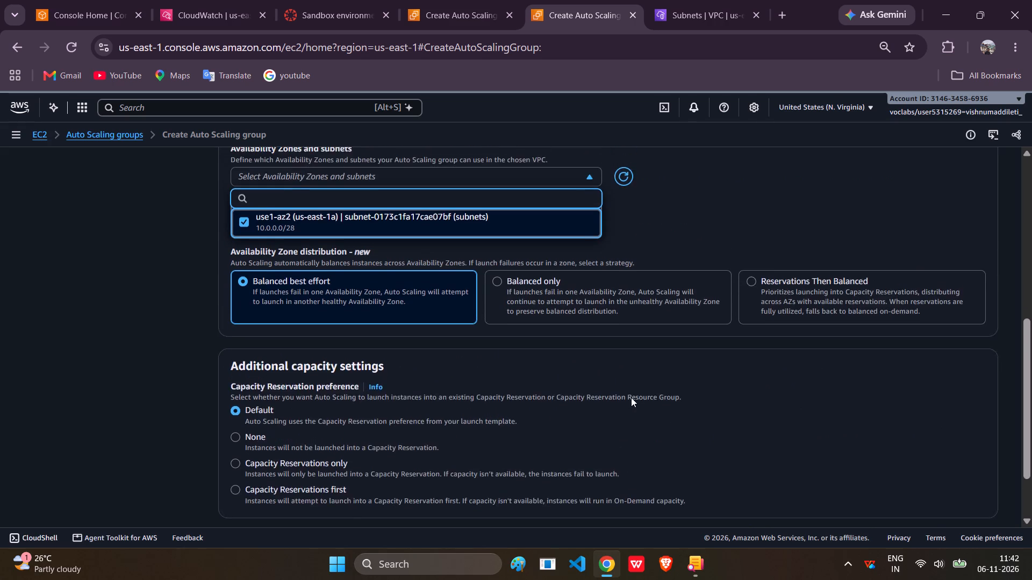
{"action": "scroll", "coordinate": [631, 397], "scroll_direction": "right", "scroll_amount": 1}
{"action": "left_click_drag", "start_coordinate": [976, 475], "coordinate": [976, 490]}
{"action": "left_click", "coordinate": [976, 490]}
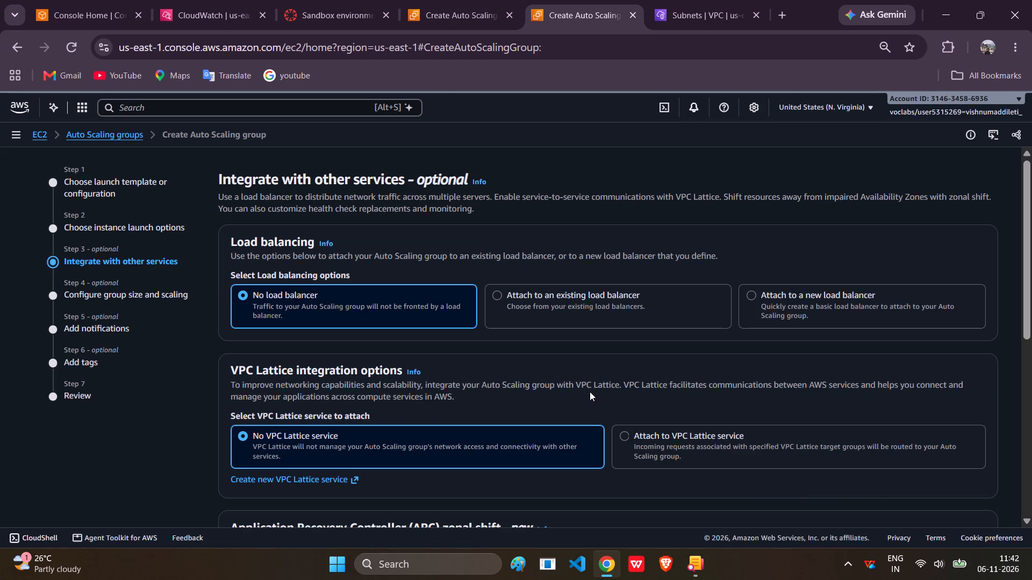
Examine the load balancing, VPC Lattice, zonal shift and health check options for the Auto Scaling group.
{"action": "scroll", "coordinate": [590, 392], "scroll_direction": "down", "scroll_amount": 3}
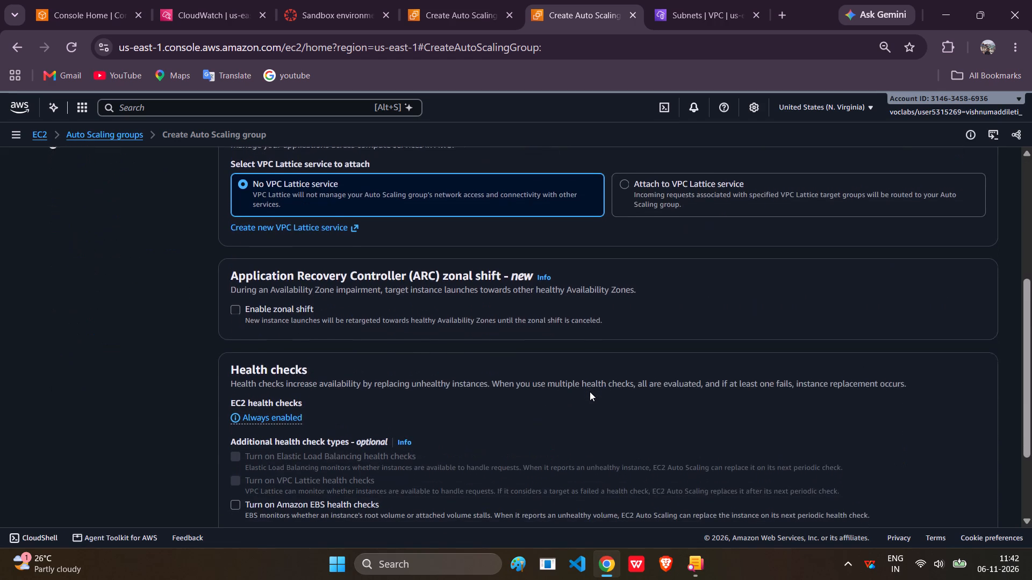
{"action": "scroll", "coordinate": [590, 392], "scroll_direction": "down", "scroll_amount": 1}
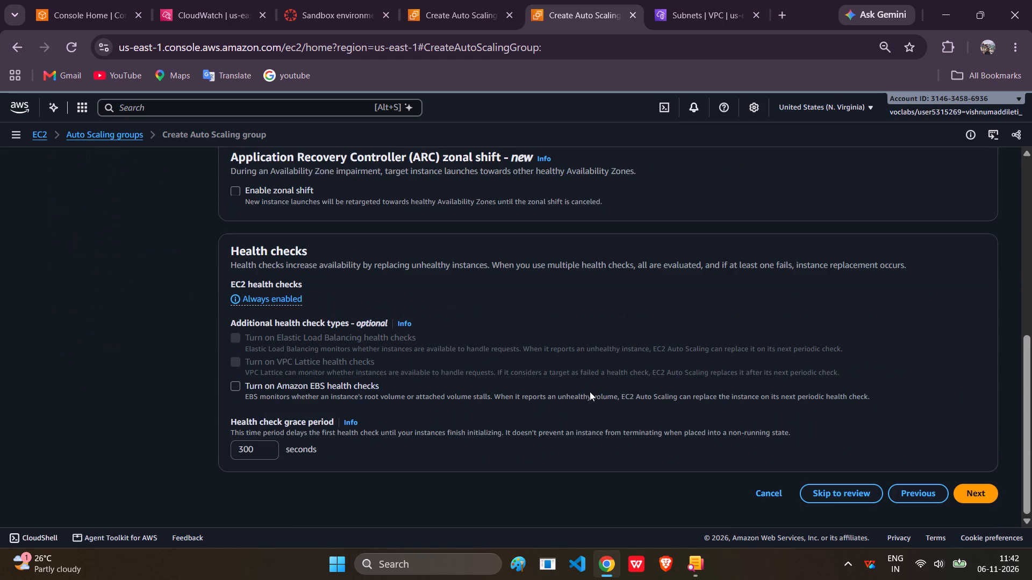
{"action": "scroll", "coordinate": [590, 392], "scroll_direction": "down", "scroll_amount": 1}
{"action": "scroll", "coordinate": [590, 392], "scroll_direction": "up", "scroll_amount": 5}
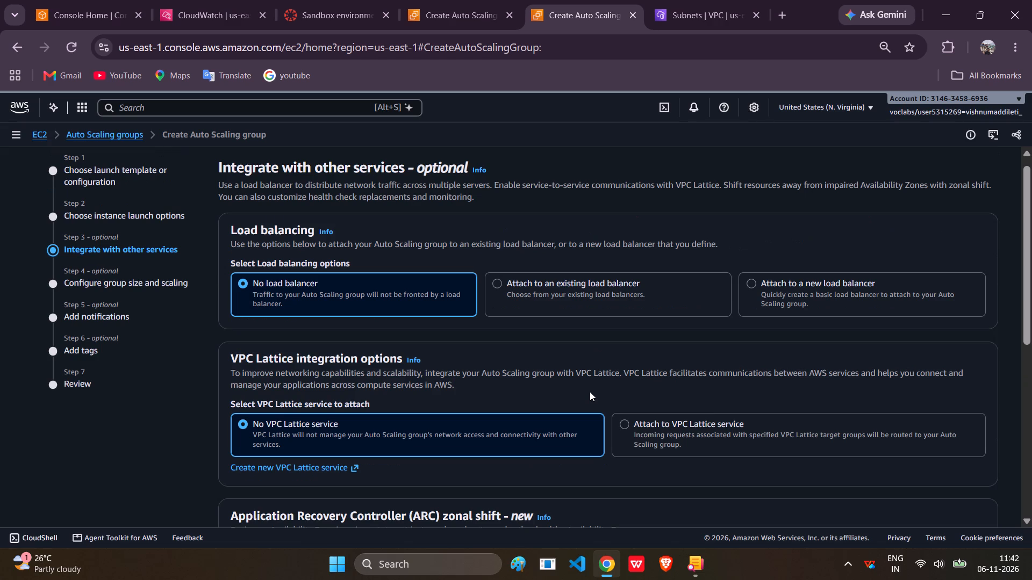
{"action": "scroll", "coordinate": [590, 392], "scroll_direction": "up", "scroll_amount": 2}
{"action": "scroll", "coordinate": [590, 392], "scroll_direction": "down", "scroll_amount": 3}
{"action": "scroll", "coordinate": [590, 392], "scroll_direction": "up", "scroll_amount": 1}
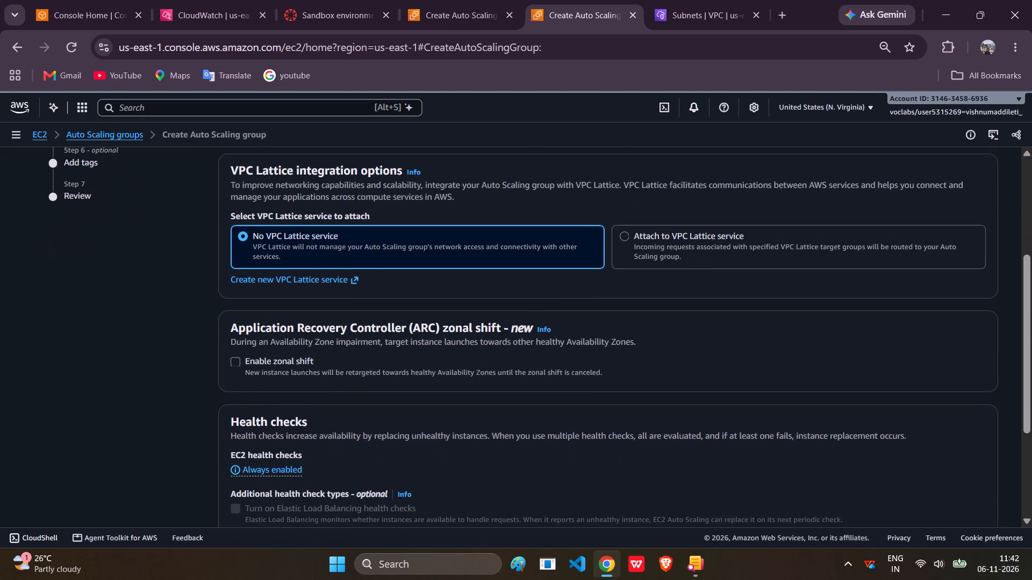
{"action": "scroll", "coordinate": [590, 392], "scroll_direction": "up", "scroll_amount": 1}
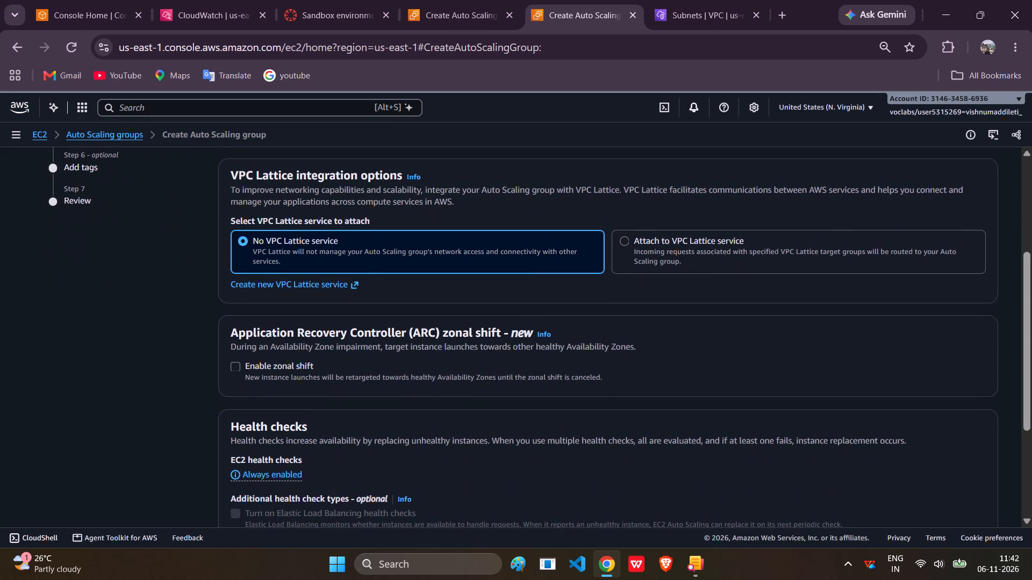
{"action": "scroll", "coordinate": [590, 392], "scroll_direction": "up", "scroll_amount": 1}
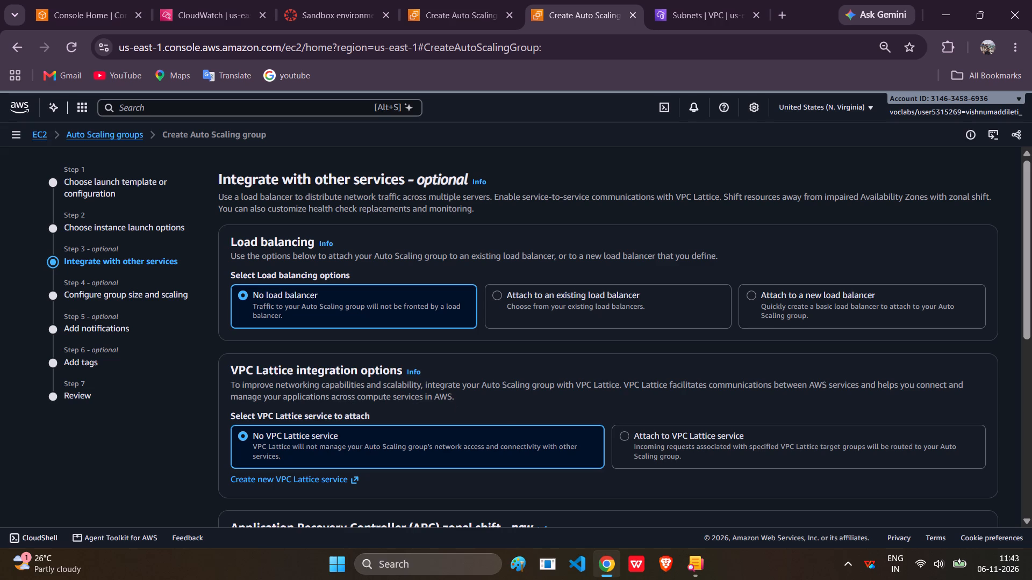
{"action": "scroll", "coordinate": [388, 332], "scroll_direction": "down", "scroll_amount": 5}
{"action": "scroll", "coordinate": [388, 332], "scroll_direction": "up", "scroll_amount": 4}
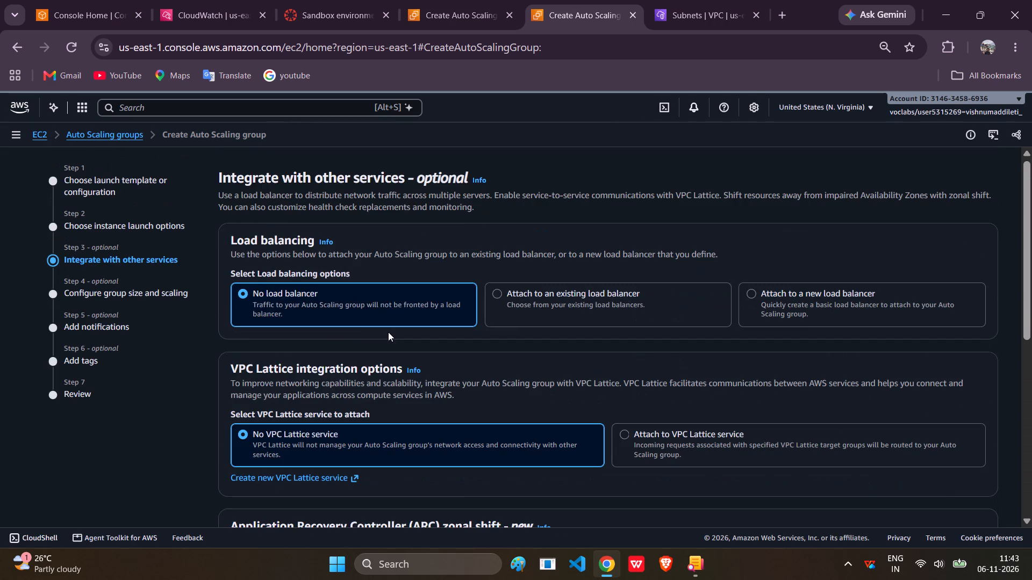
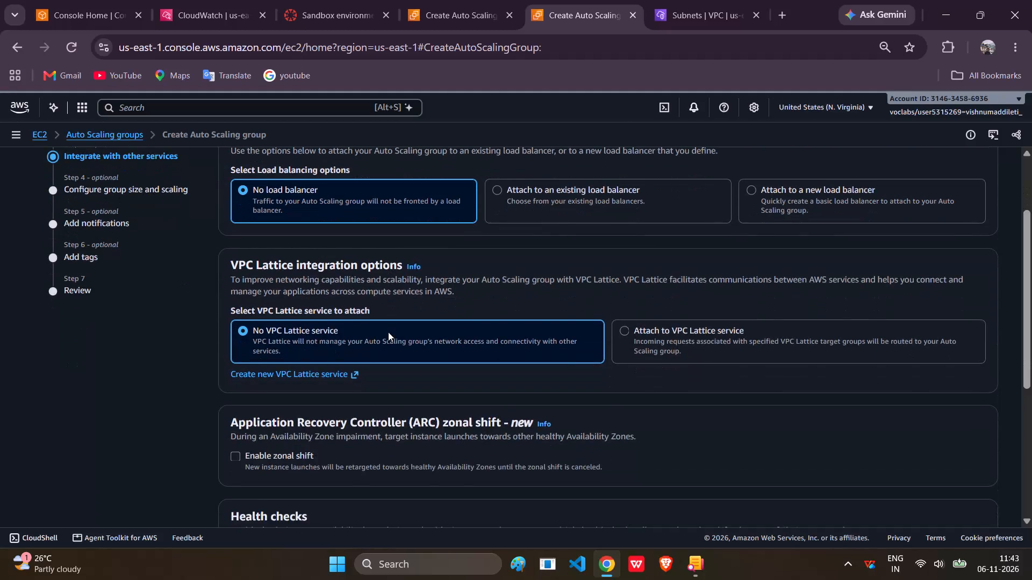
Keep the default service integration and health check options and continue to the group size and scaling configuration.
{"action": "scroll", "coordinate": [388, 332], "scroll_direction": "down", "scroll_amount": 3}
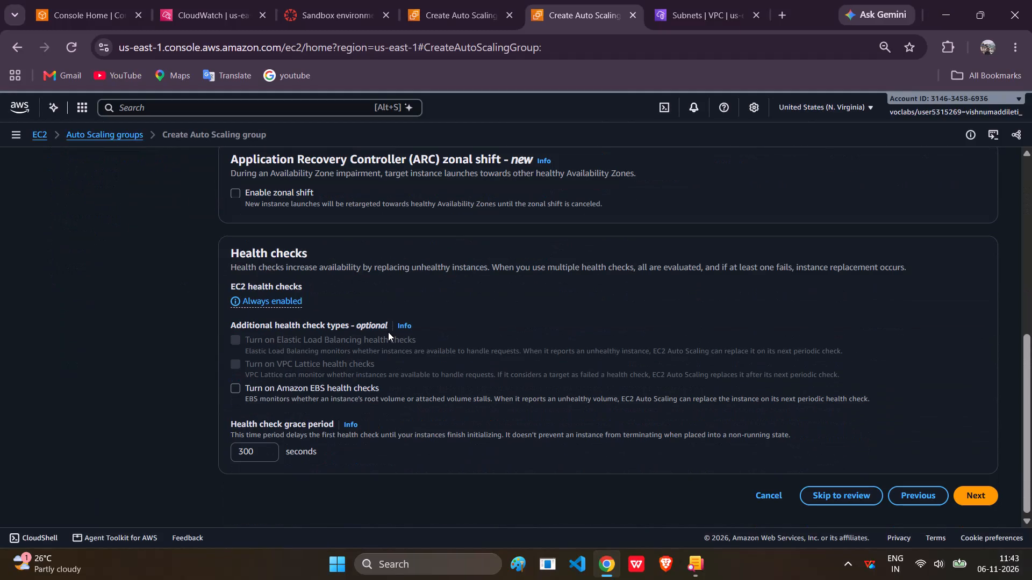
{"action": "scroll", "coordinate": [388, 332], "scroll_direction": "down", "scroll_amount": 1}
{"action": "scroll", "coordinate": [388, 332], "scroll_direction": "up", "scroll_amount": 1}
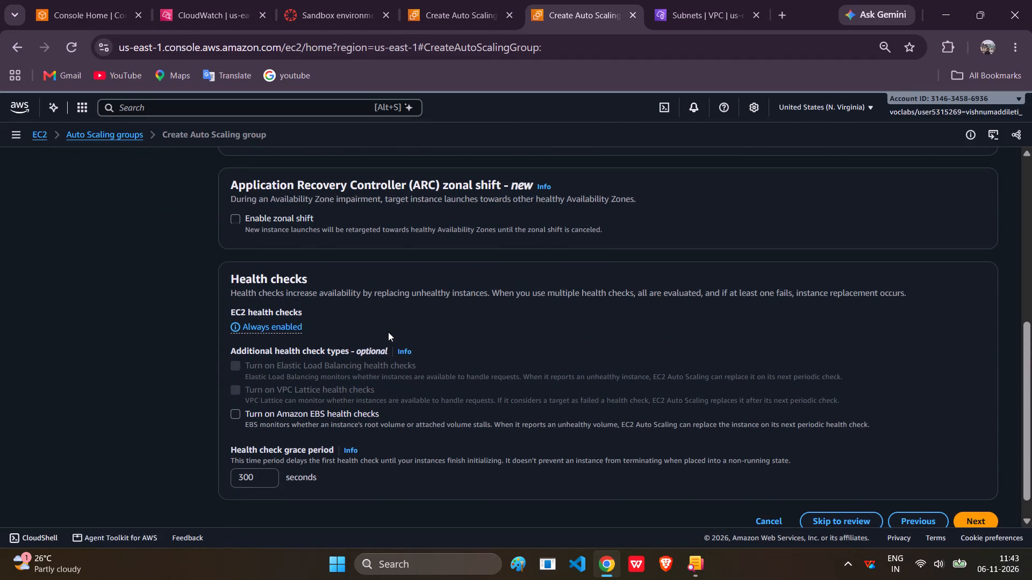
{"action": "scroll", "coordinate": [388, 332], "scroll_direction": "down", "scroll_amount": 2}
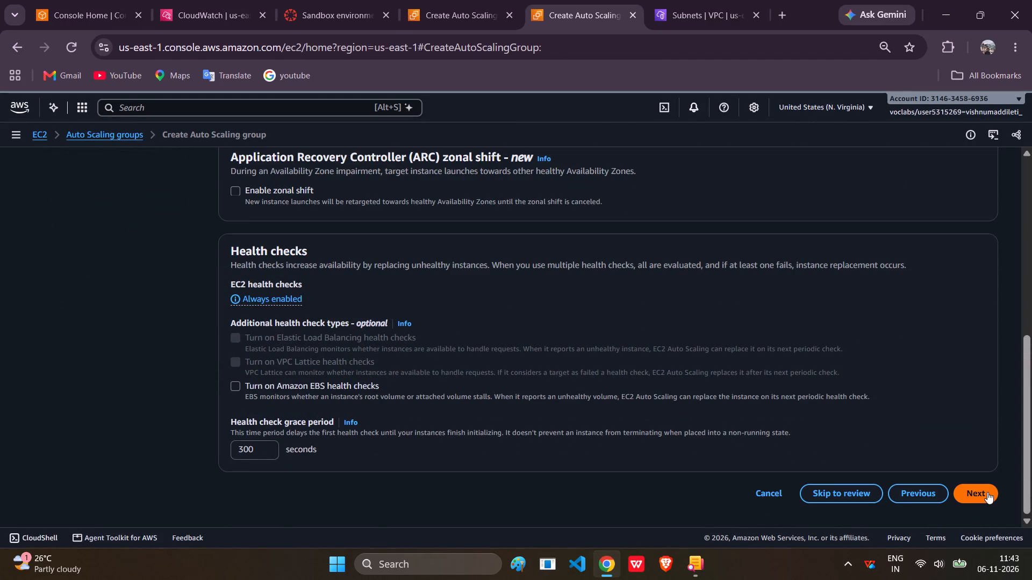
{"action": "left_click", "coordinate": [987, 492]}
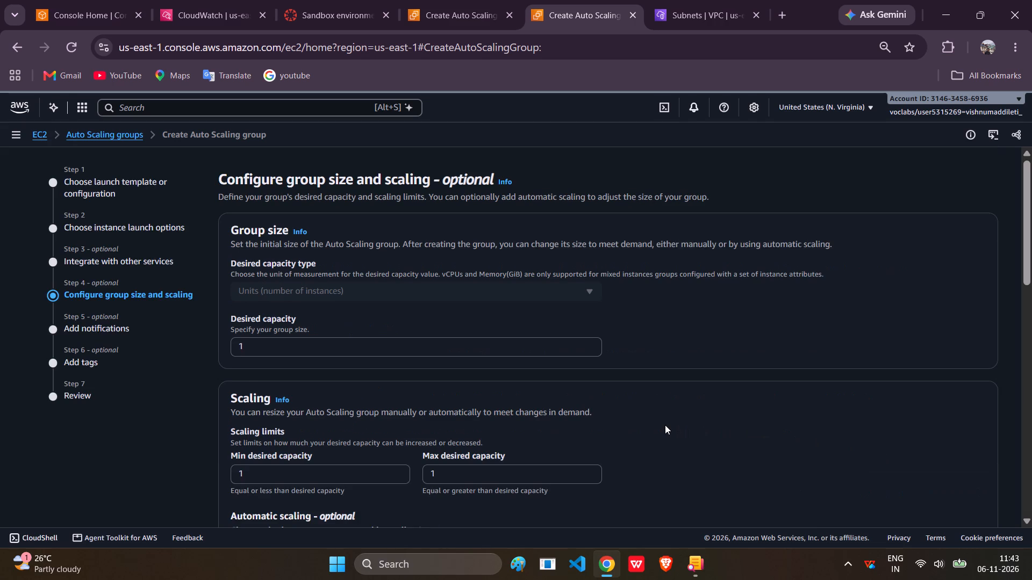
Set the Auto Scaling group's desired capacity to 2.
{"action": "scroll", "coordinate": [665, 425], "scroll_direction": "down", "scroll_amount": 2}
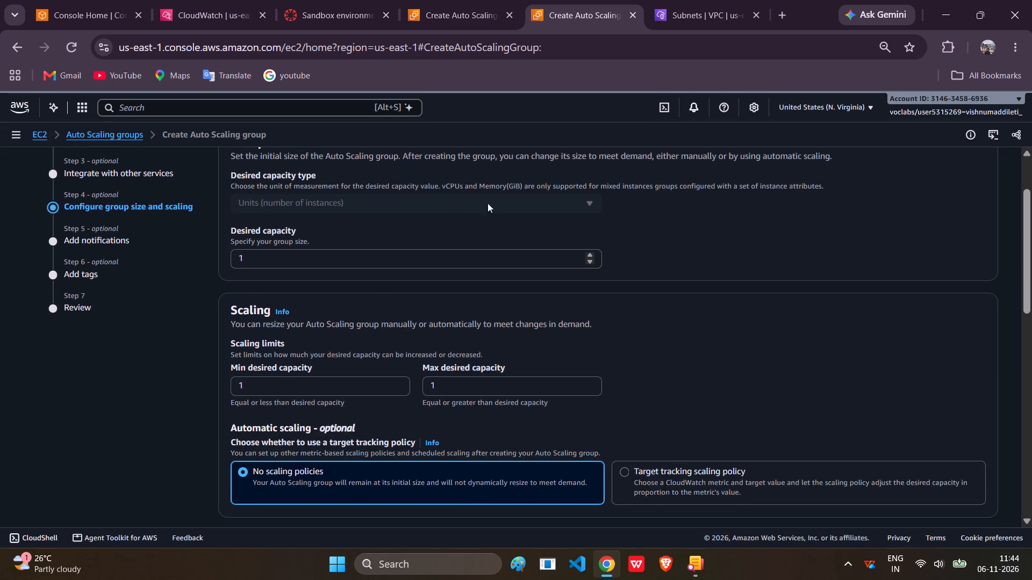
{"action": "scroll", "coordinate": [547, 210], "scroll_direction": "up", "scroll_amount": 1}
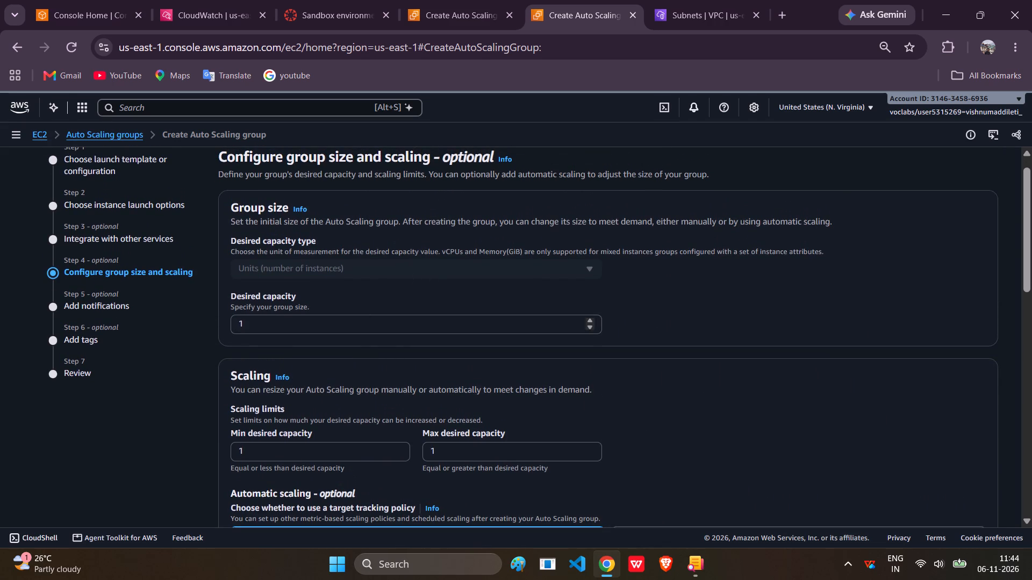
{"action": "left_click", "coordinate": [342, 334]}
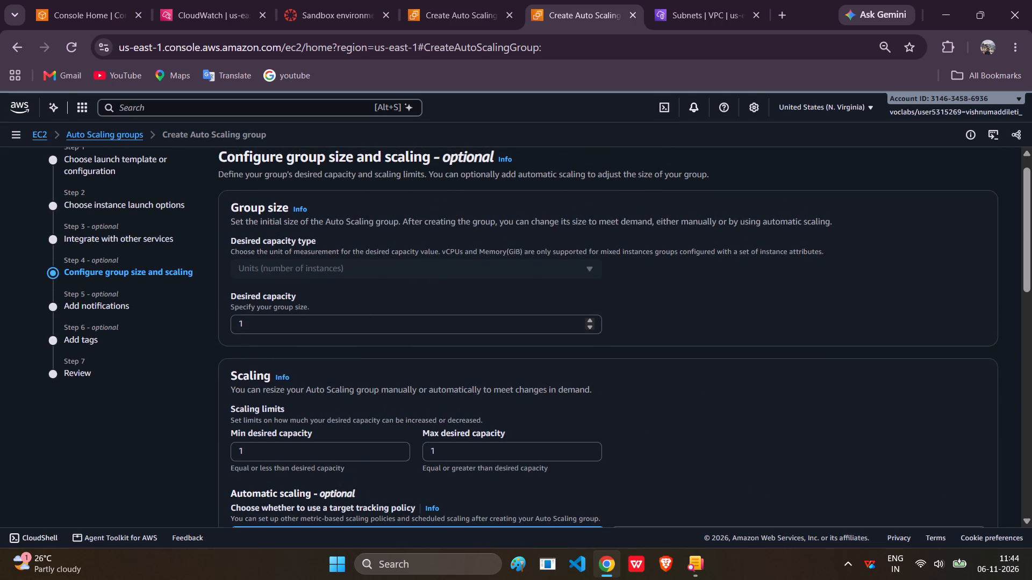
{"action": "left_click", "coordinate": [338, 324]}
{"action": "key", "text": "BackSpace"}
{"action": "key", "text": "2"}
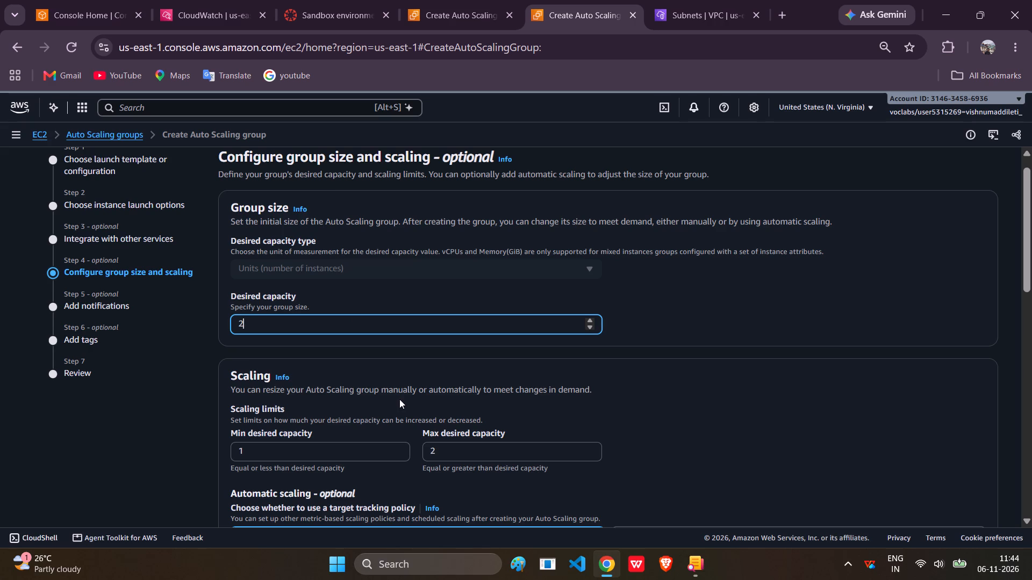
Set the scaling limits to a minimum desired capacity of 2 and a maximum desired capacity of 3.
{"action": "scroll", "coordinate": [399, 399], "scroll_direction": "down", "scroll_amount": 3}
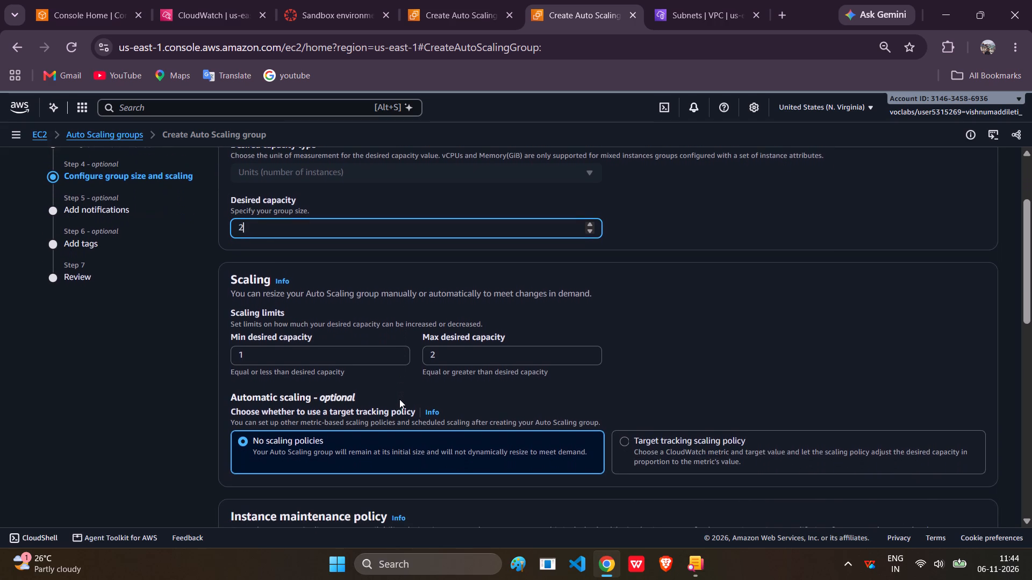
{"action": "scroll", "coordinate": [399, 399], "scroll_direction": "down", "scroll_amount": 1}
{"action": "left_click", "coordinate": [347, 354]}
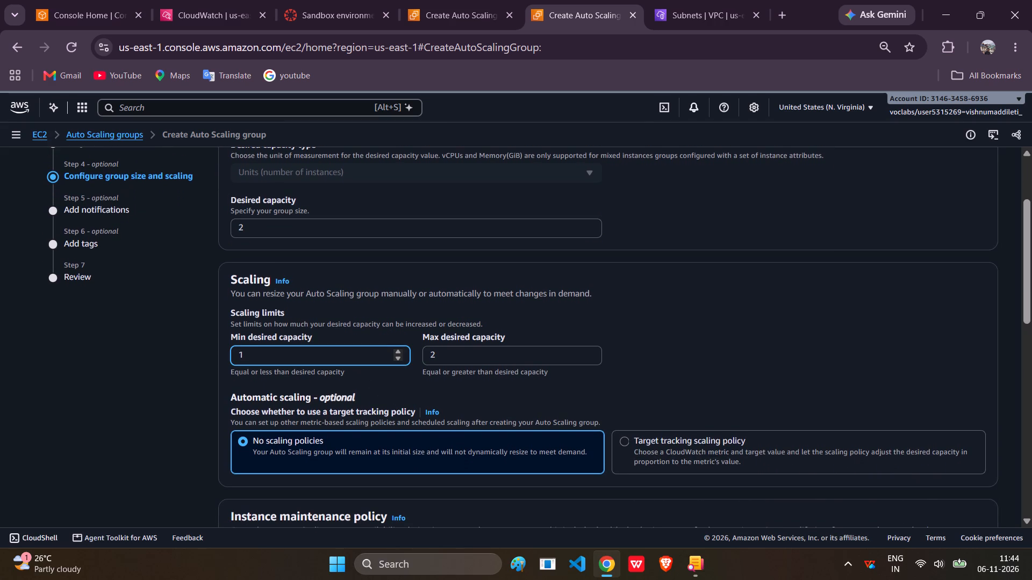
{"action": "key", "text": "BackSpace"}
{"action": "key", "text": "2"}
{"action": "left_click_drag", "start_coordinate": [449, 344], "coordinate": [453, 360]}
{"action": "left_click", "coordinate": [453, 360]}
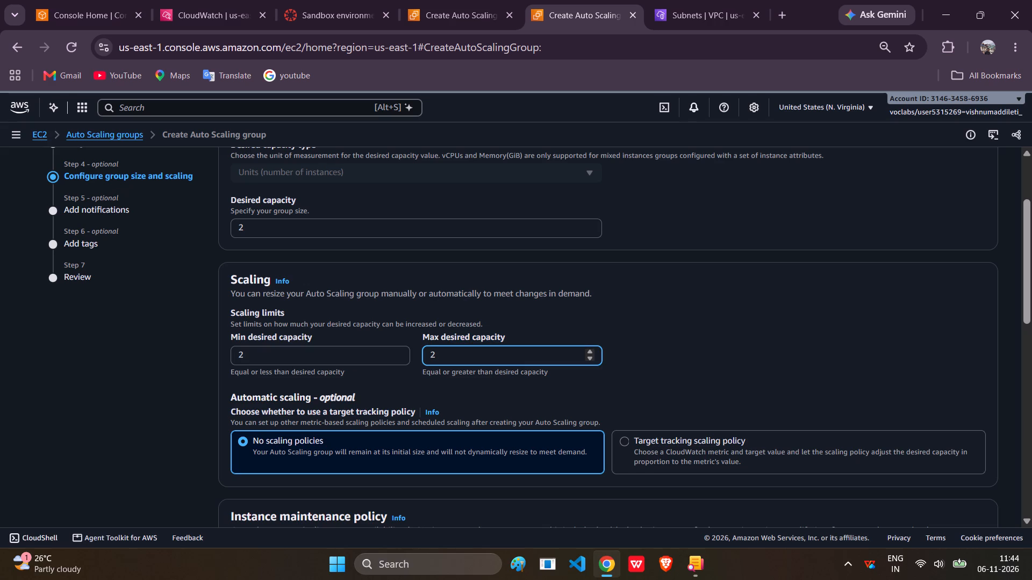
{"action": "key", "text": "BackSpace"}
{"action": "key", "text": "3"}
Examine the automatic scaling, instance maintenance policy and additional settings options for the group.
{"action": "scroll", "coordinate": [453, 360], "scroll_direction": "down", "scroll_amount": 2}
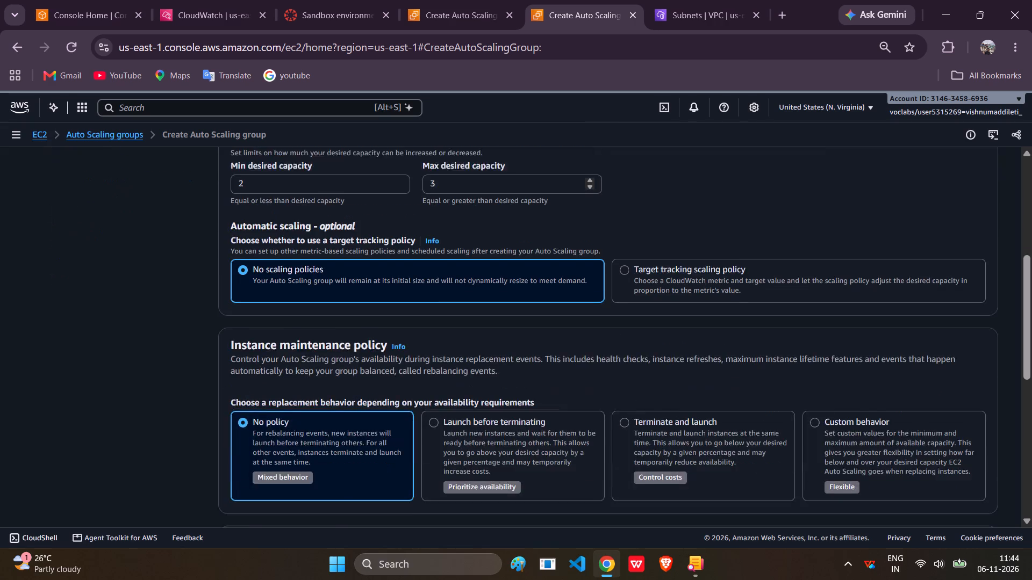
{"action": "scroll", "coordinate": [453, 360], "scroll_direction": "down", "scroll_amount": 4}
{"action": "scroll", "coordinate": [453, 360], "scroll_direction": "up", "scroll_amount": 1}
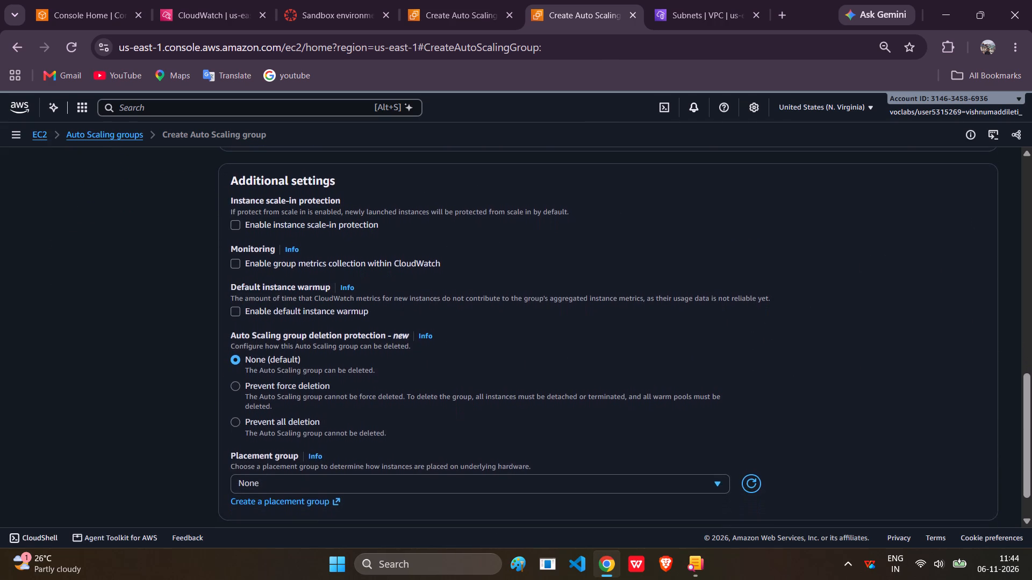
{"action": "scroll", "coordinate": [453, 360], "scroll_direction": "up", "scroll_amount": 1}
{"action": "scroll", "coordinate": [453, 360], "scroll_direction": "down", "scroll_amount": 4}
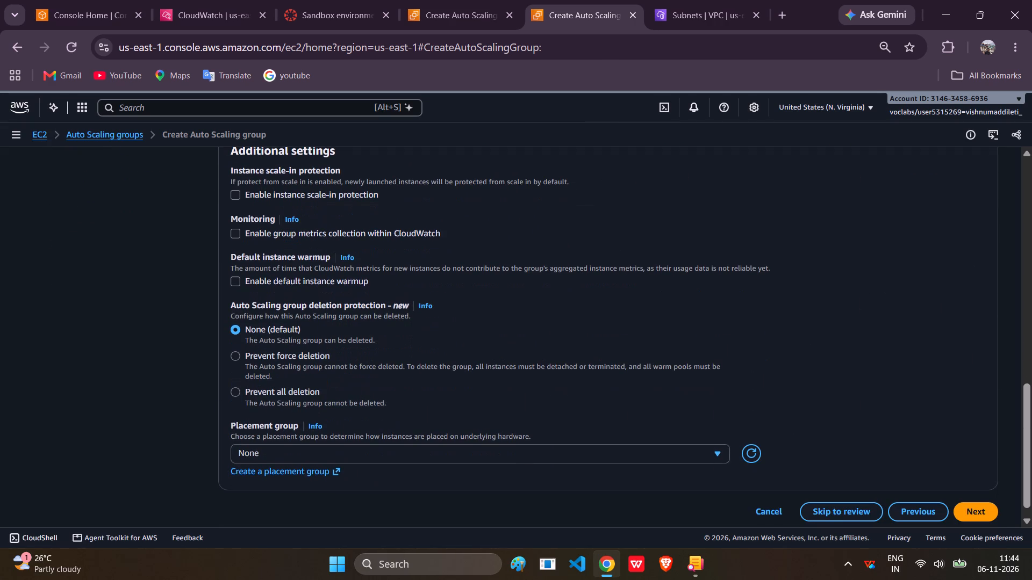
{"action": "scroll", "coordinate": [453, 360], "scroll_direction": "up", "scroll_amount": 3}
{"action": "scroll", "coordinate": [453, 360], "scroll_direction": "down", "scroll_amount": 3}
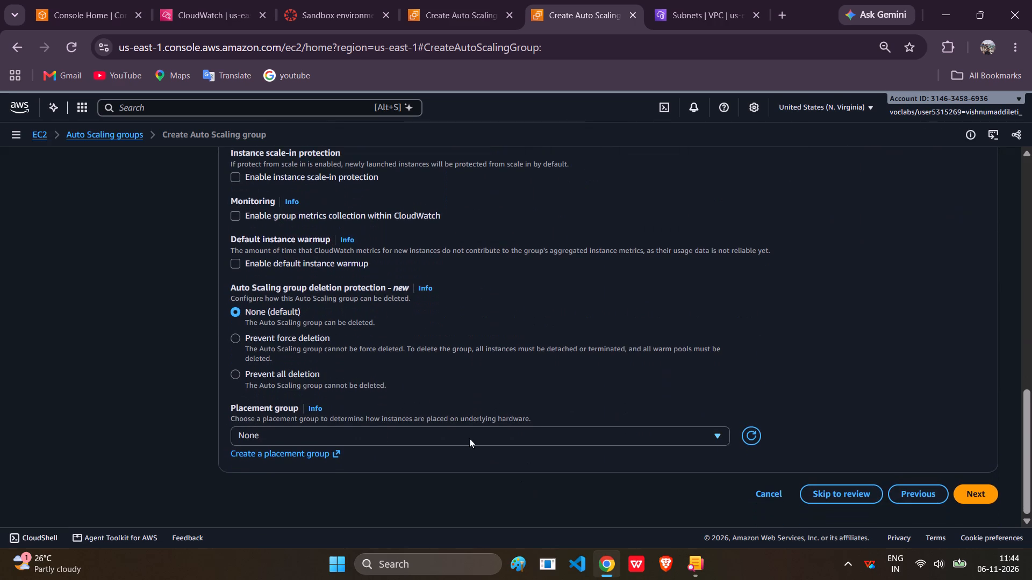
{"action": "scroll", "coordinate": [439, 421], "scroll_direction": "down", "scroll_amount": 3}
{"action": "scroll", "coordinate": [439, 421], "scroll_direction": "up", "scroll_amount": 5}
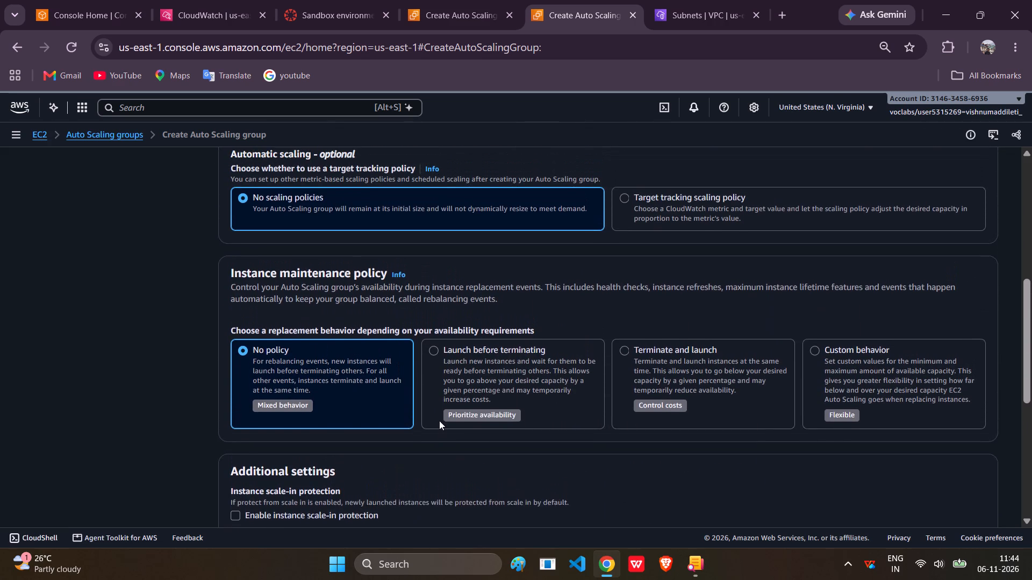
{"action": "scroll", "coordinate": [439, 421], "scroll_direction": "up", "scroll_amount": 1}
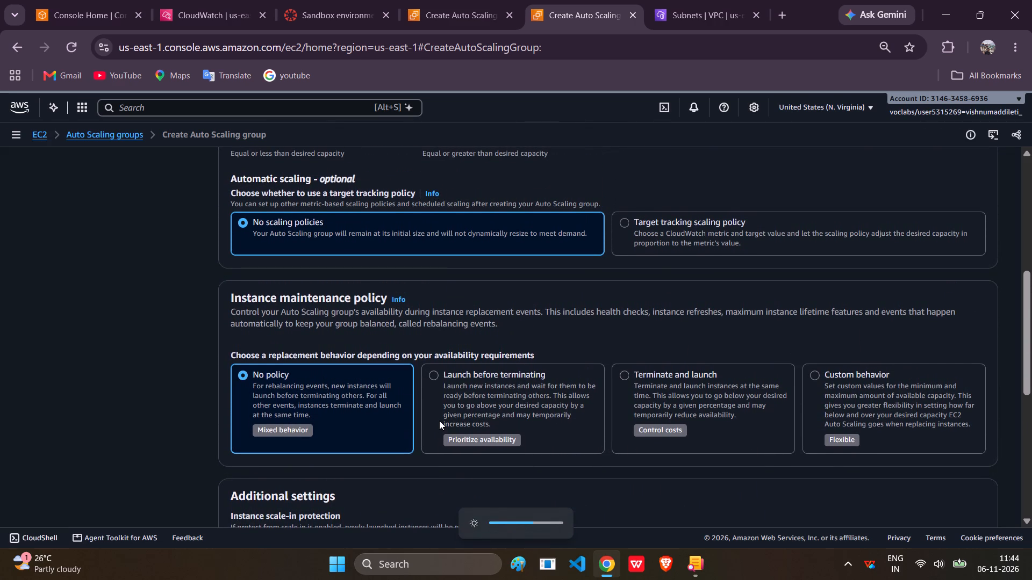
{"action": "scroll", "coordinate": [439, 421], "scroll_direction": "up", "scroll_amount": 2}
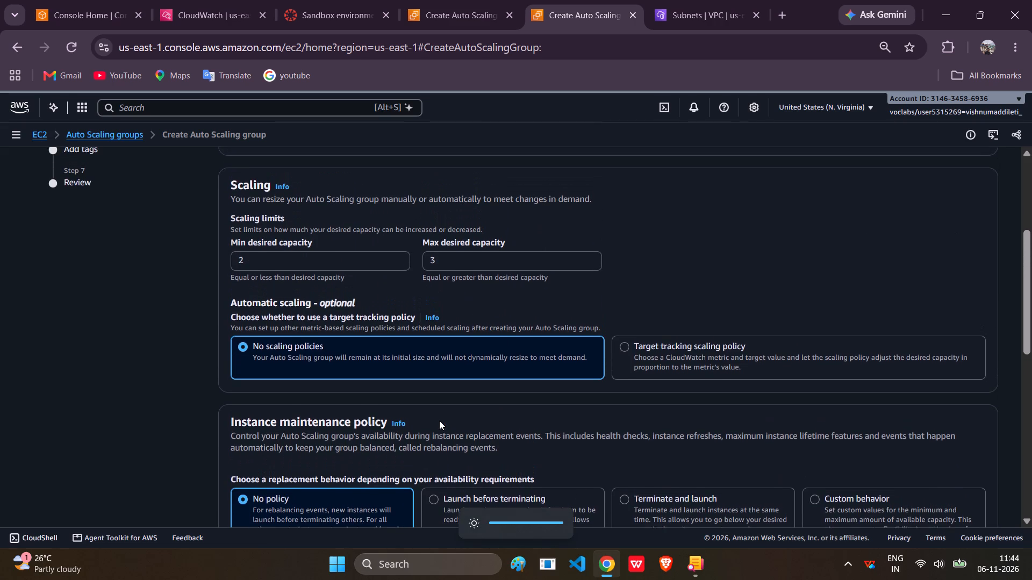
{"action": "scroll", "coordinate": [439, 421], "scroll_direction": "down", "scroll_amount": 3}
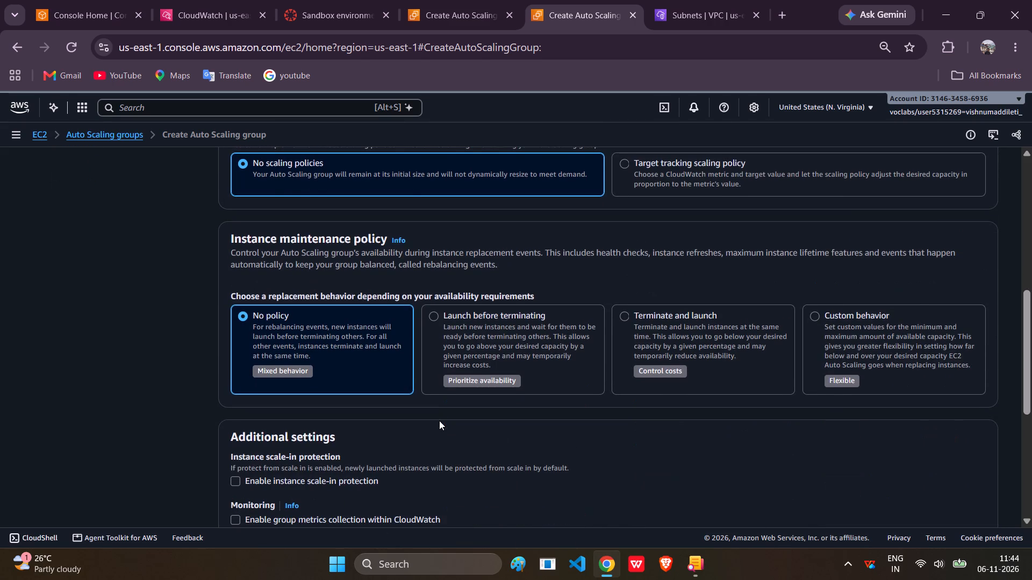
Choose a target tracking scaling policy, keep Average CPU utilization as its metric, and set the target value to 80.
{"action": "scroll", "coordinate": [439, 421], "scroll_direction": "up", "scroll_amount": 1}
{"action": "left_click", "coordinate": [657, 234]}
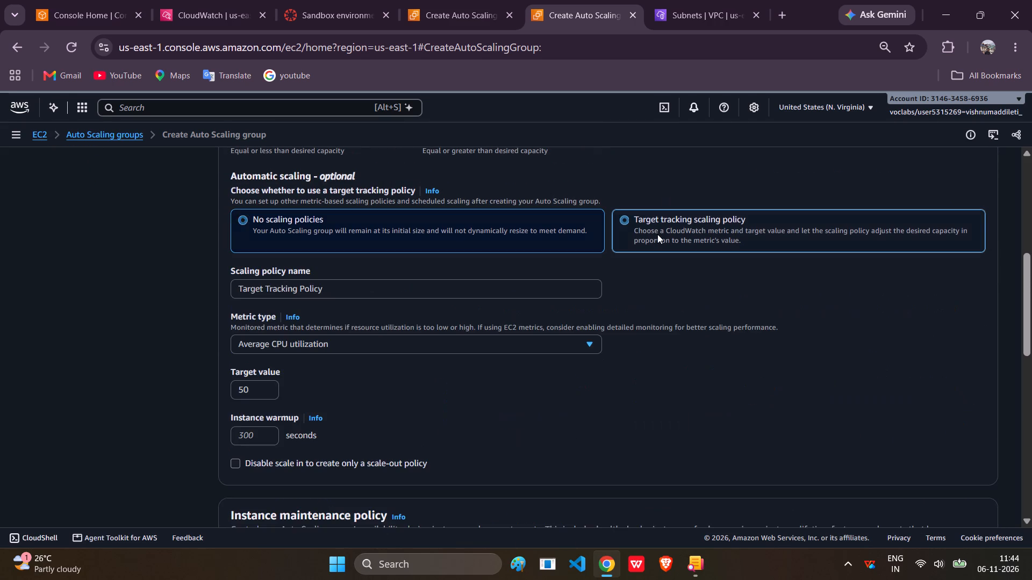
{"action": "scroll", "coordinate": [657, 234], "scroll_direction": "down", "scroll_amount": 1}
{"action": "left_click", "coordinate": [463, 309]}
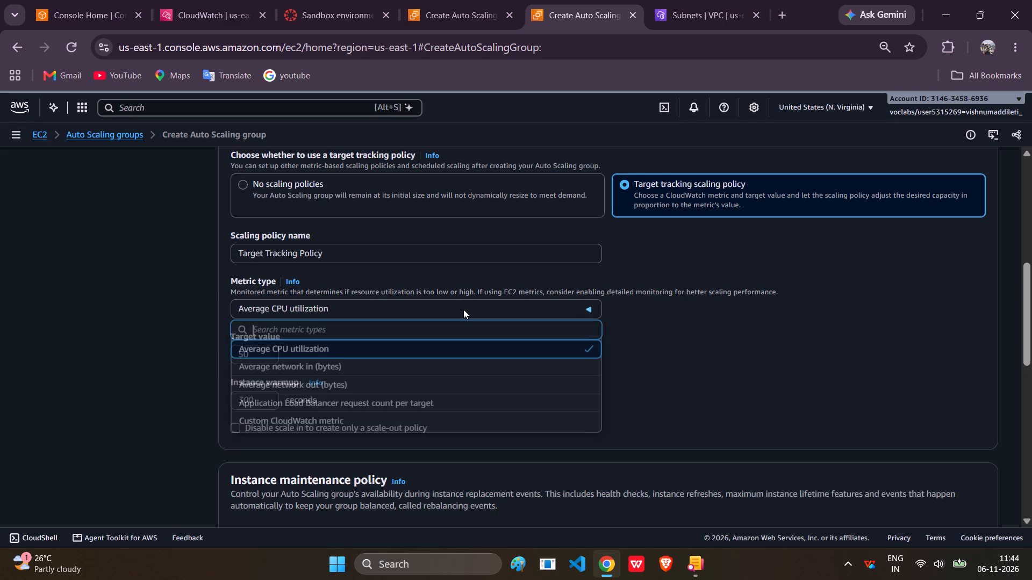
{"action": "left_click", "coordinate": [676, 317]}
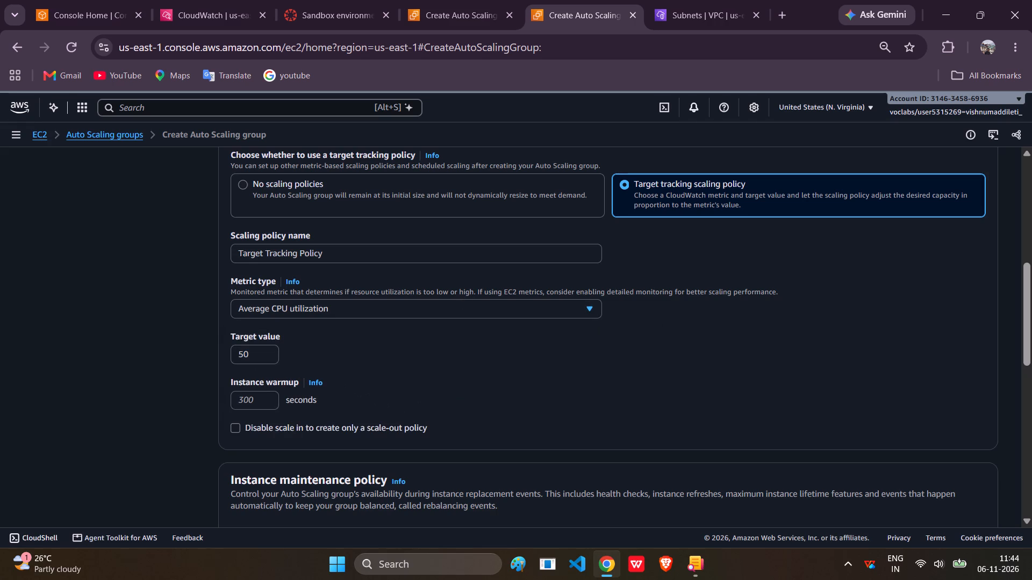
{"action": "left_click", "coordinate": [244, 357]}
{"action": "key", "text": "BackSpace"}
{"action": "key", "text": "8"}
Review the group's capacity, scaling limits, target tracking policy and additional settings.
{"action": "scroll", "coordinate": [268, 372], "scroll_direction": "down", "scroll_amount": 1}
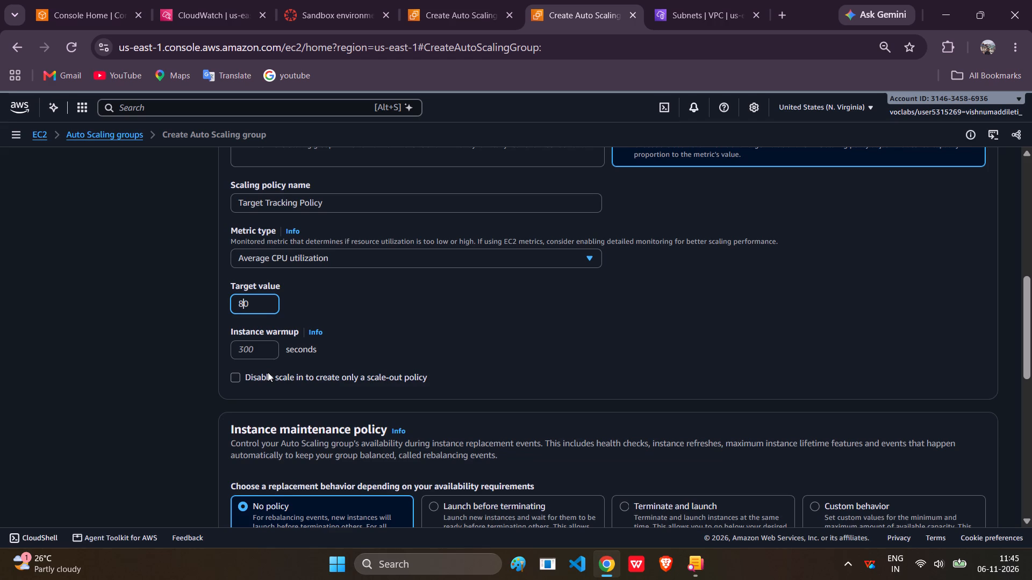
{"action": "scroll", "coordinate": [268, 372], "scroll_direction": "up", "scroll_amount": 2}
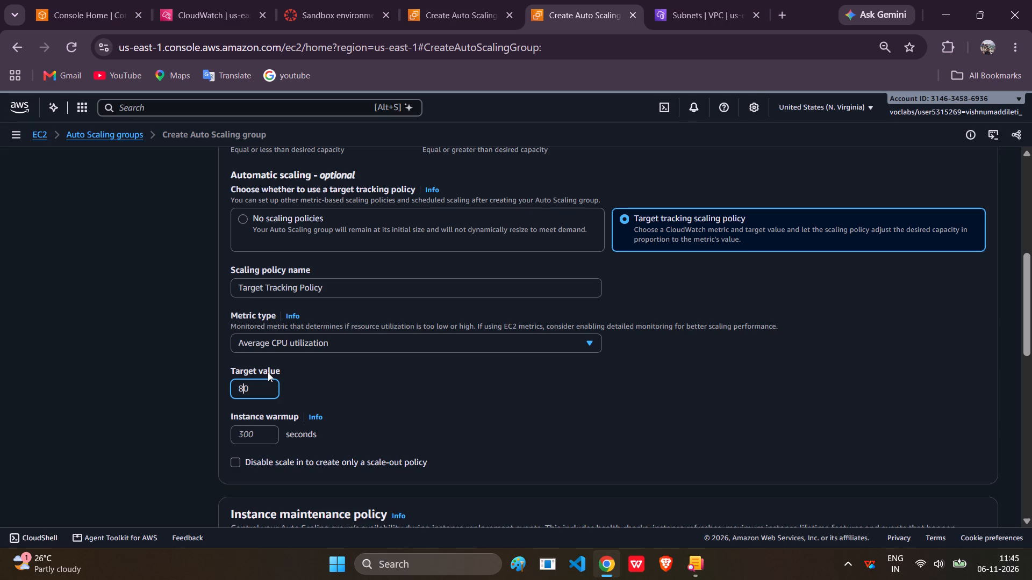
{"action": "scroll", "coordinate": [268, 372], "scroll_direction": "down", "scroll_amount": 9}
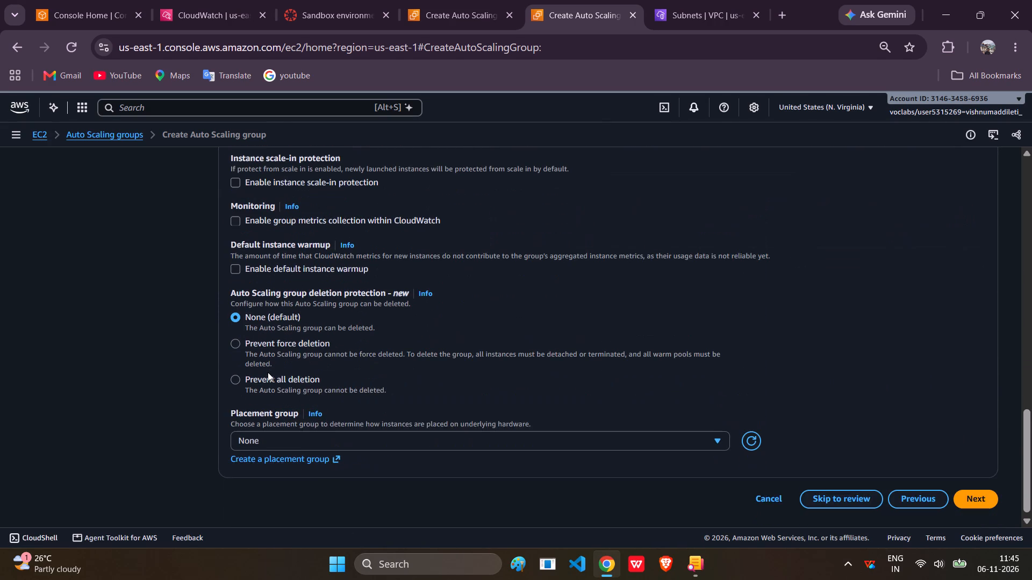
{"action": "scroll", "coordinate": [268, 372], "scroll_direction": "up", "scroll_amount": 9}
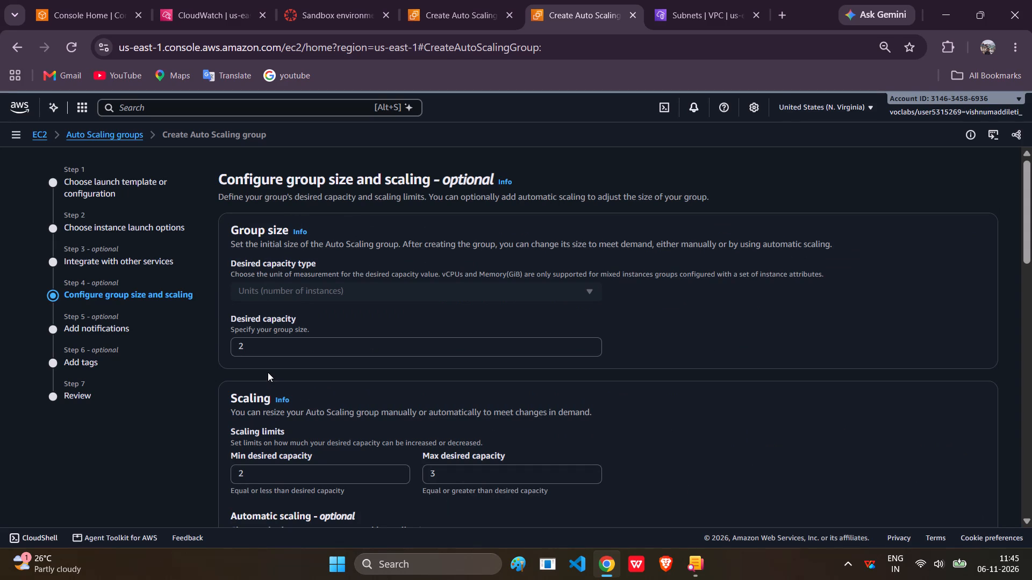
{"action": "scroll", "coordinate": [268, 372], "scroll_direction": "down", "scroll_amount": 1}
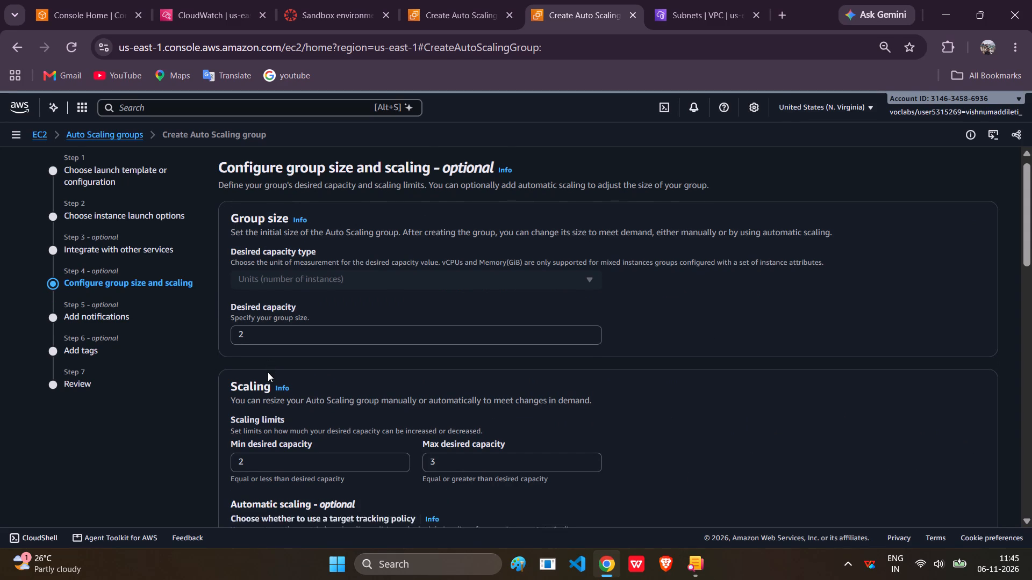
{"action": "scroll", "coordinate": [268, 372], "scroll_direction": "down", "scroll_amount": 5}
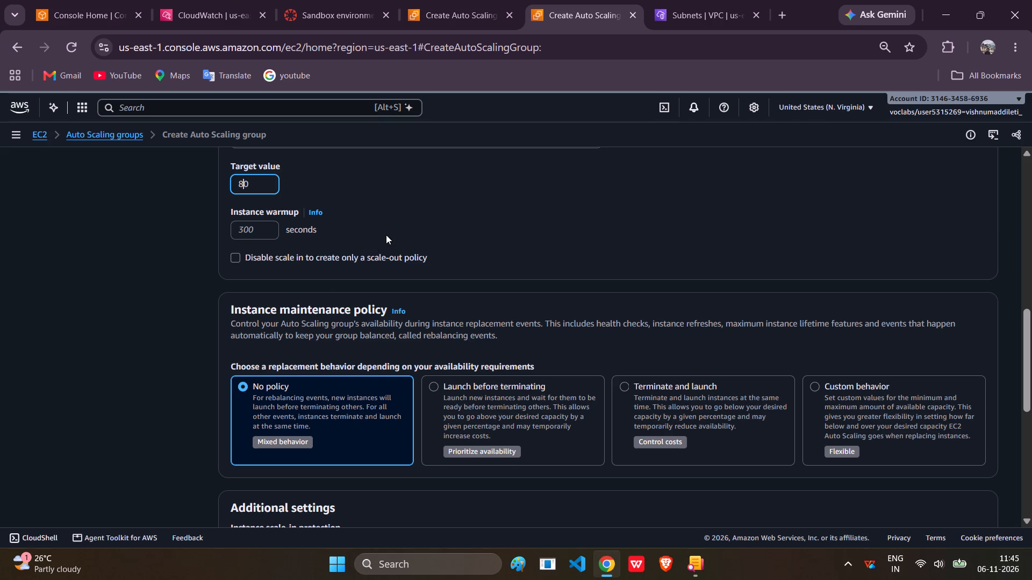
Set the target tracking policy's instance warmup to 0 seconds.
{"action": "left_click", "coordinate": [386, 235]}
{"action": "left_click", "coordinate": [261, 223]}
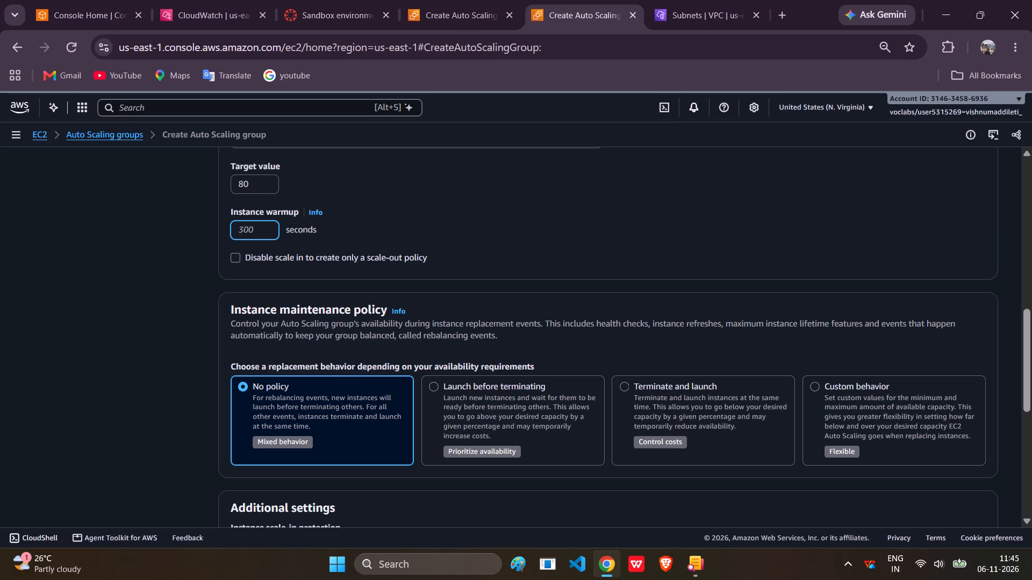
{"action": "key", "text": "0"}
{"action": "scroll", "coordinate": [261, 223], "scroll_direction": "down", "scroll_amount": 1}
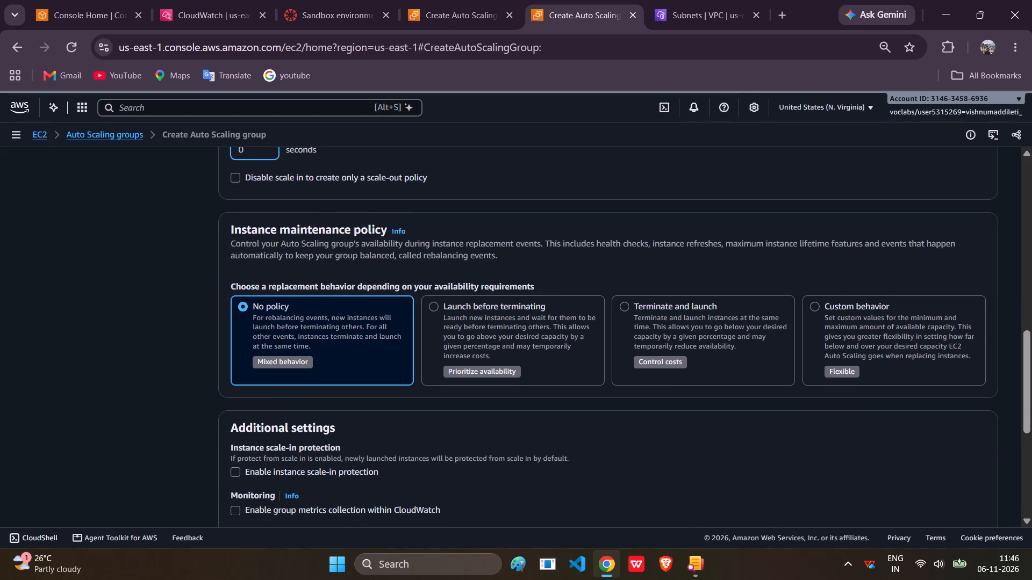
{"action": "scroll", "coordinate": [261, 223], "scroll_direction": "down", "scroll_amount": 1}
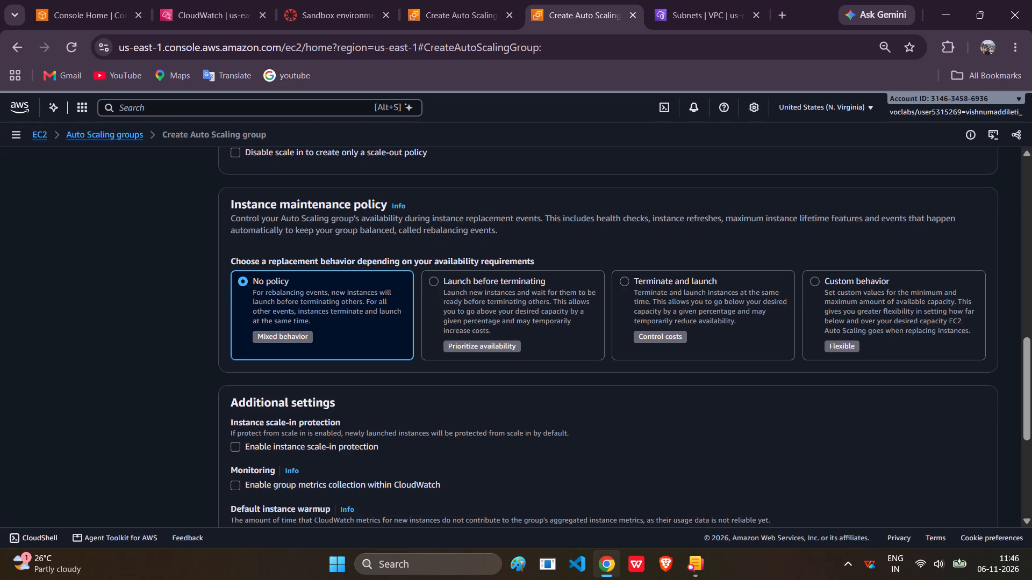
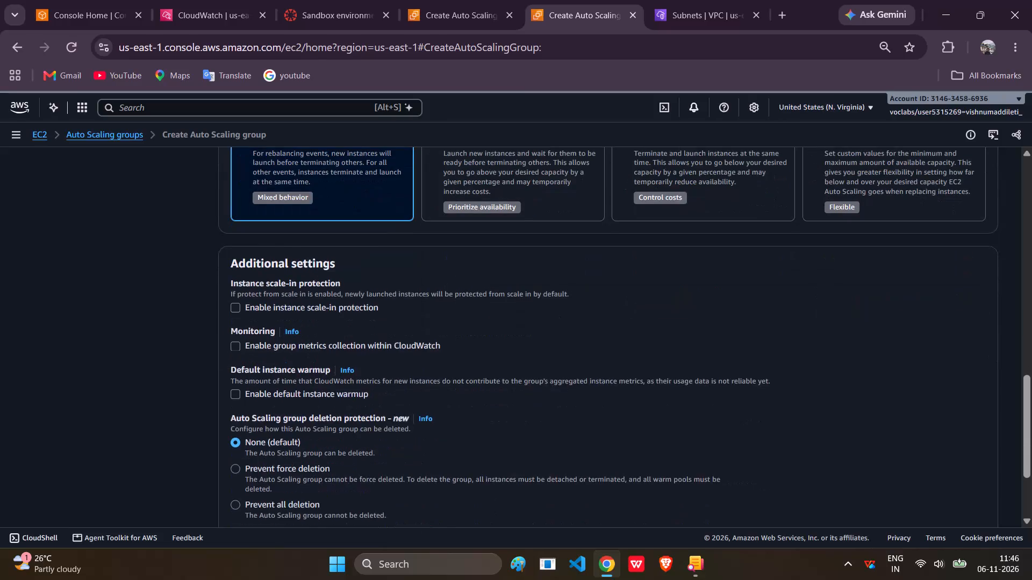
Enable instance scale-in protection for the group and proceed to the notifications step.
{"action": "scroll", "coordinate": [261, 223], "scroll_direction": "down", "scroll_amount": 1}
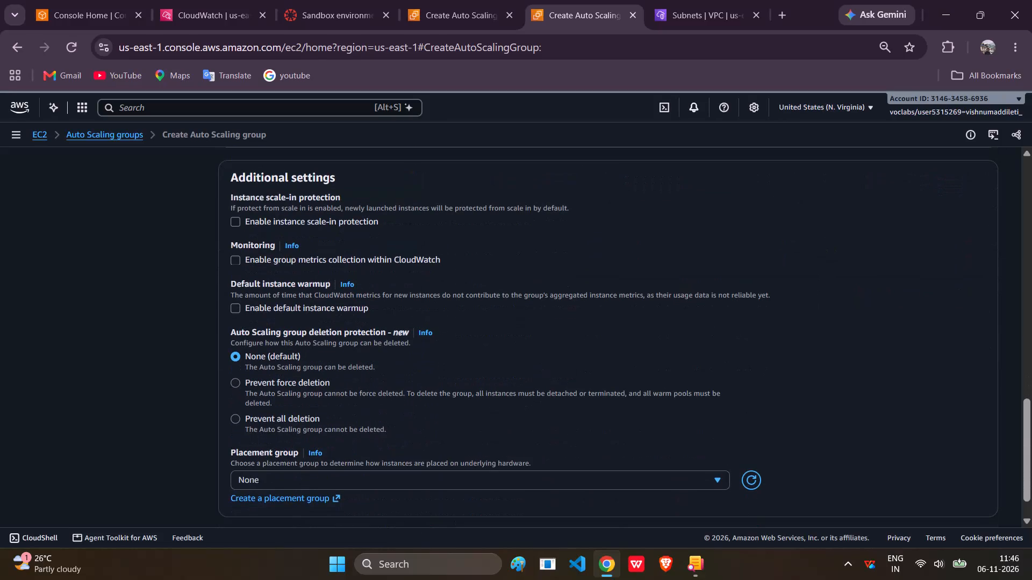
{"action": "left_click", "coordinate": [261, 223]}
{"action": "scroll", "coordinate": [261, 223], "scroll_direction": "down", "scroll_amount": 2}
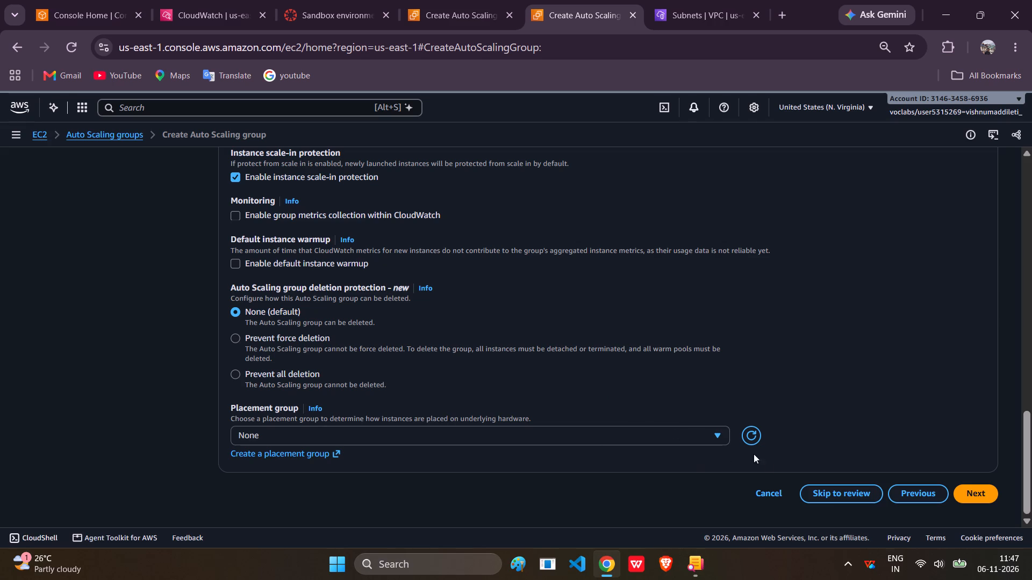
{"action": "left_click", "coordinate": [979, 495]}
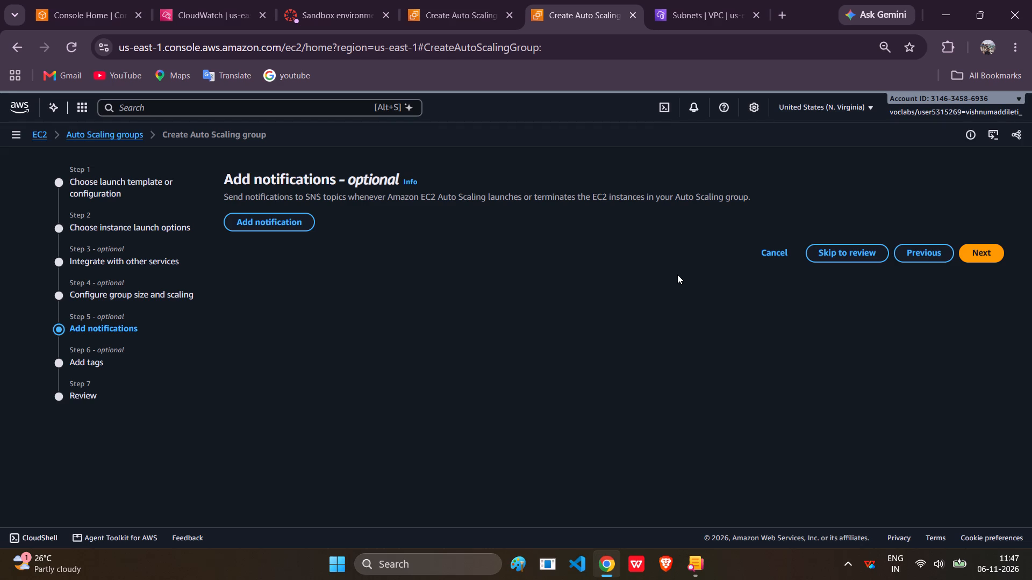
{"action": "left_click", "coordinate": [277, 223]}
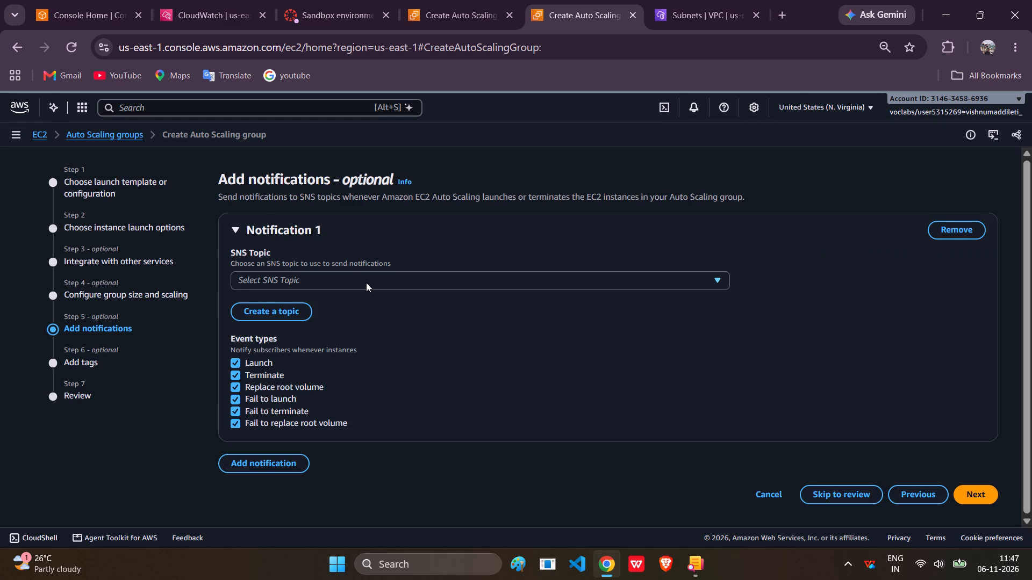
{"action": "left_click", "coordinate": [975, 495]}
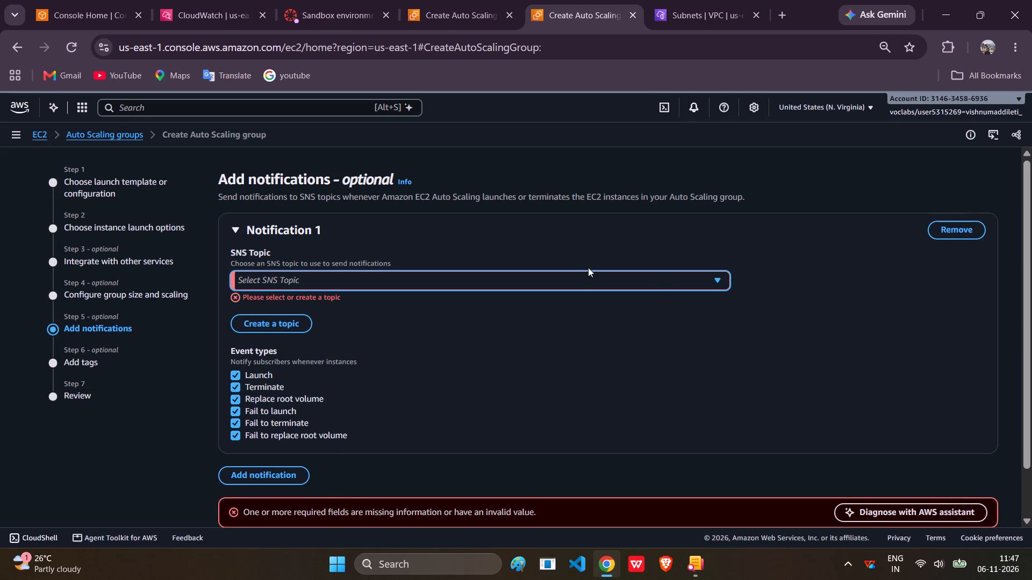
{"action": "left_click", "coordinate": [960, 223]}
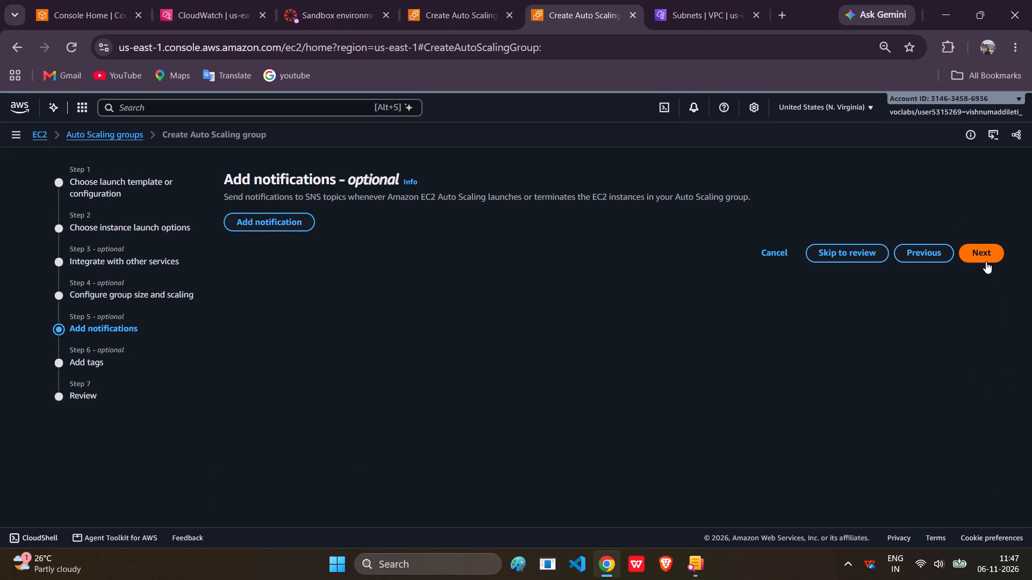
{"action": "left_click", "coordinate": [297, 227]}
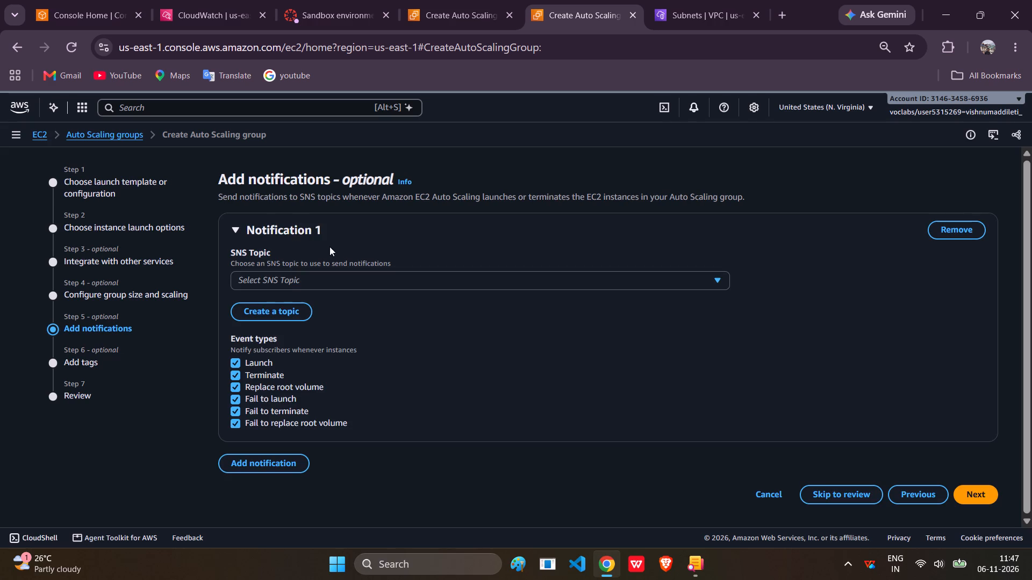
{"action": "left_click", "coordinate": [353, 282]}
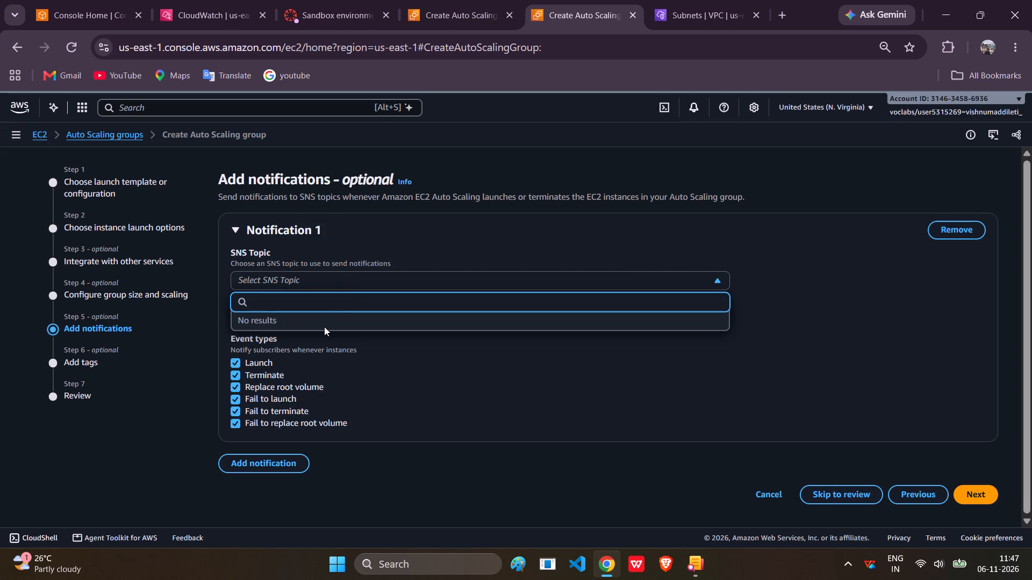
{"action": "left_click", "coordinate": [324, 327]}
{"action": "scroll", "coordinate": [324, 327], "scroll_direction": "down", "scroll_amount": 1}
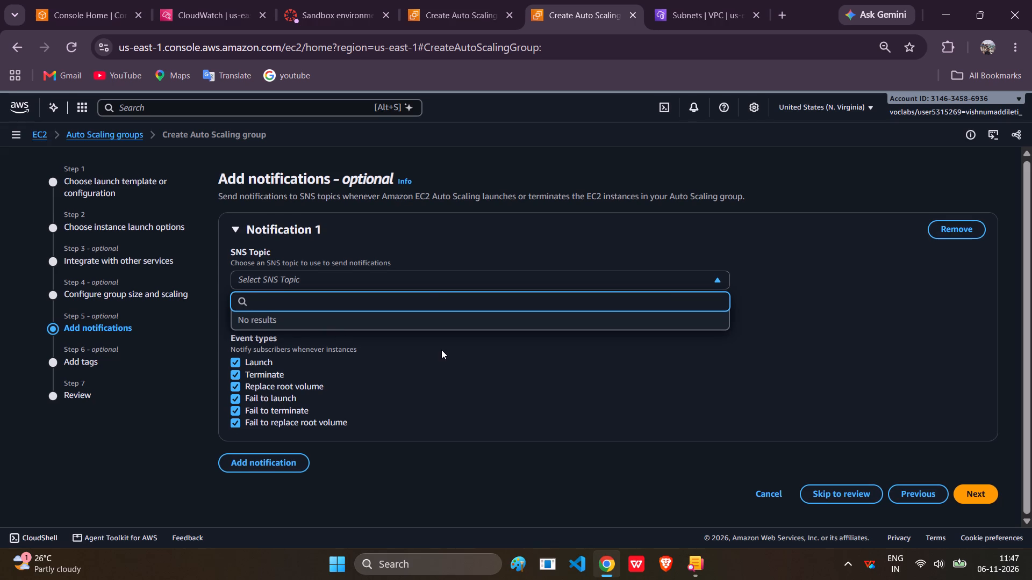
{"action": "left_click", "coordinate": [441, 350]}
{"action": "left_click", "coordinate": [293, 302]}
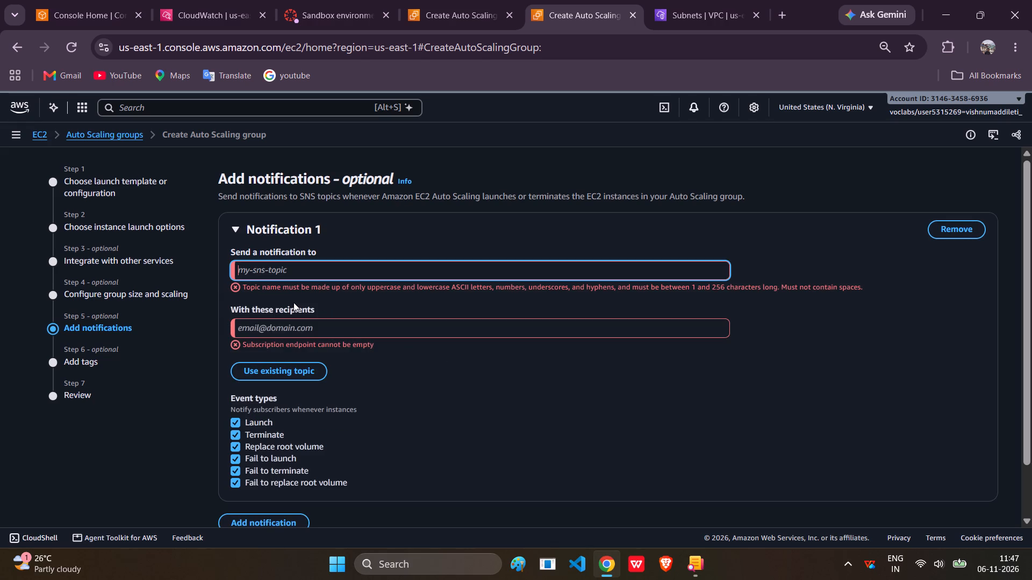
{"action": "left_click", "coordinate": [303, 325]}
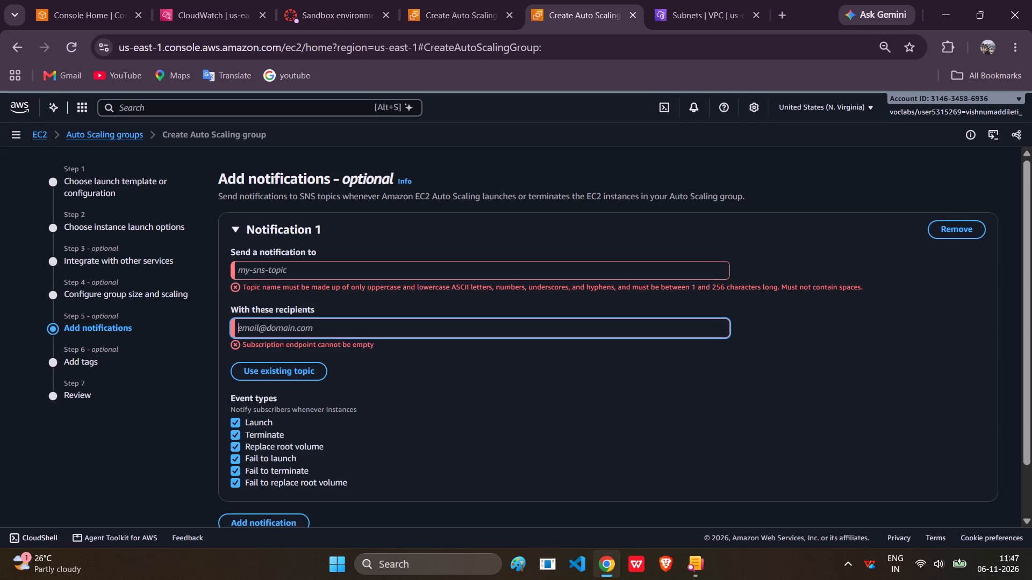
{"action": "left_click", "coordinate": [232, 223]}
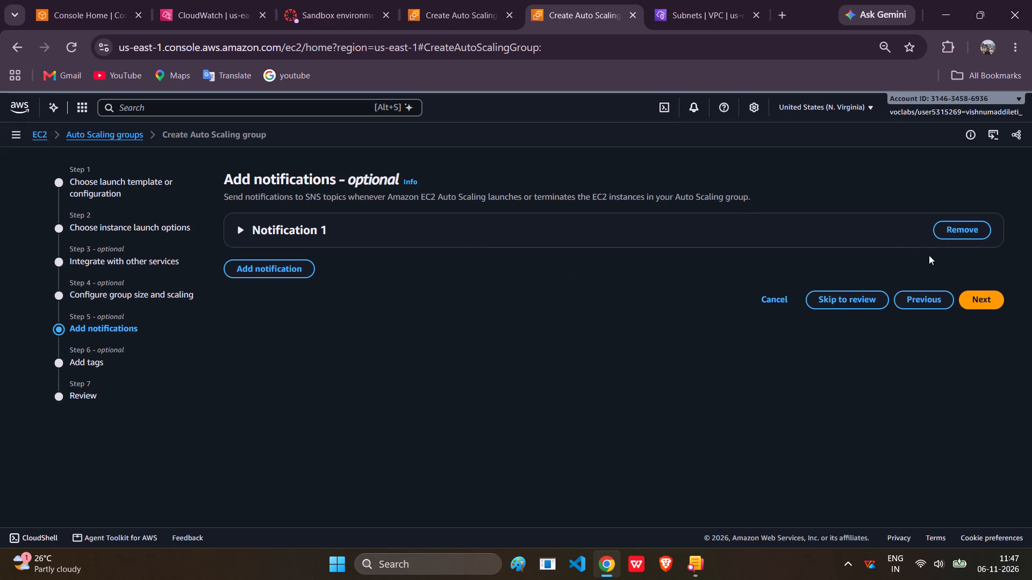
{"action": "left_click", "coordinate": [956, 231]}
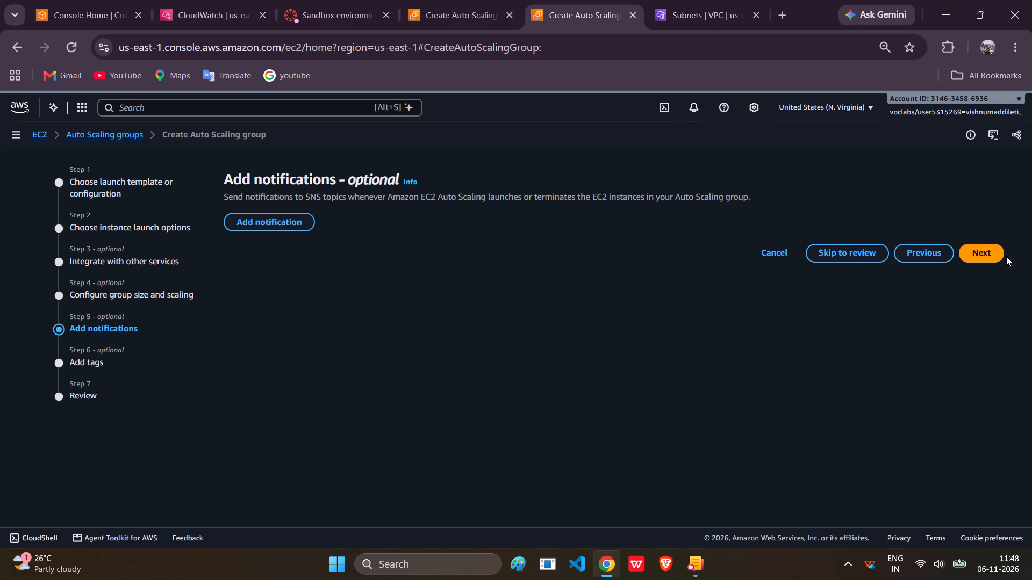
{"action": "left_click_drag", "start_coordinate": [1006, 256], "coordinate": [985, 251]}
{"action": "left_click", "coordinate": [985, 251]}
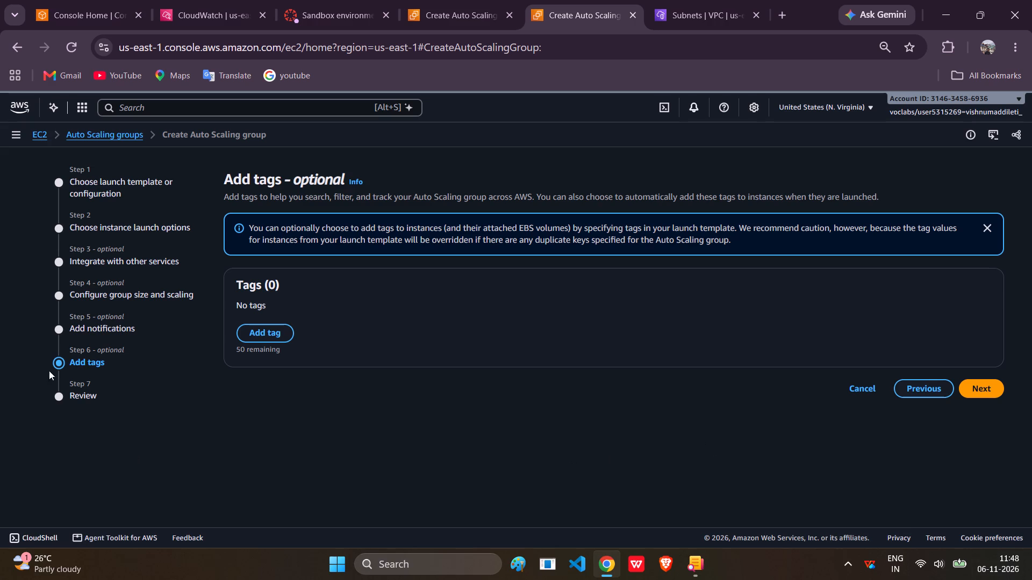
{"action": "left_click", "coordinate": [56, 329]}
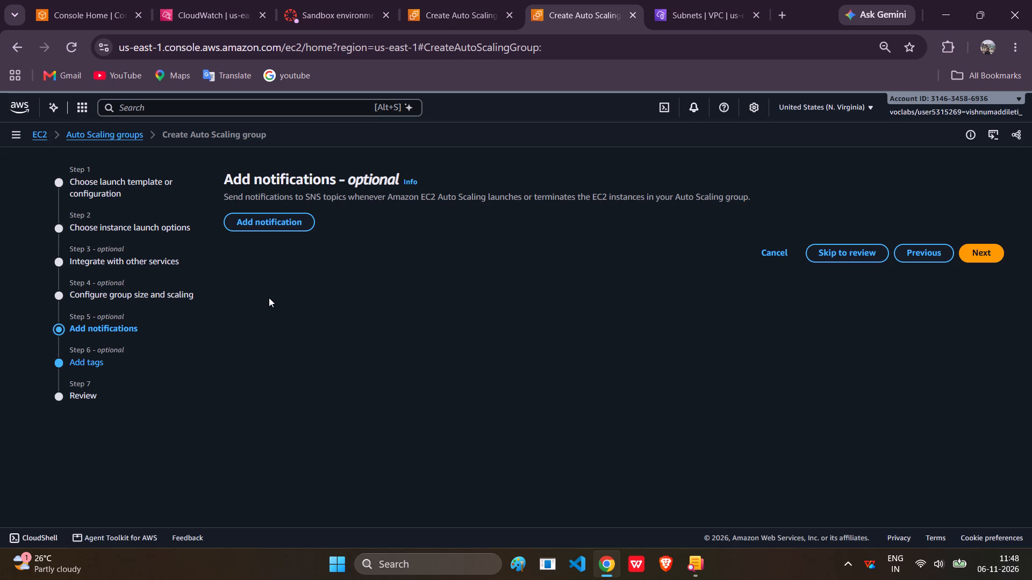
Add a notification to the Auto Scaling group.
{"action": "left_click", "coordinate": [248, 211]}
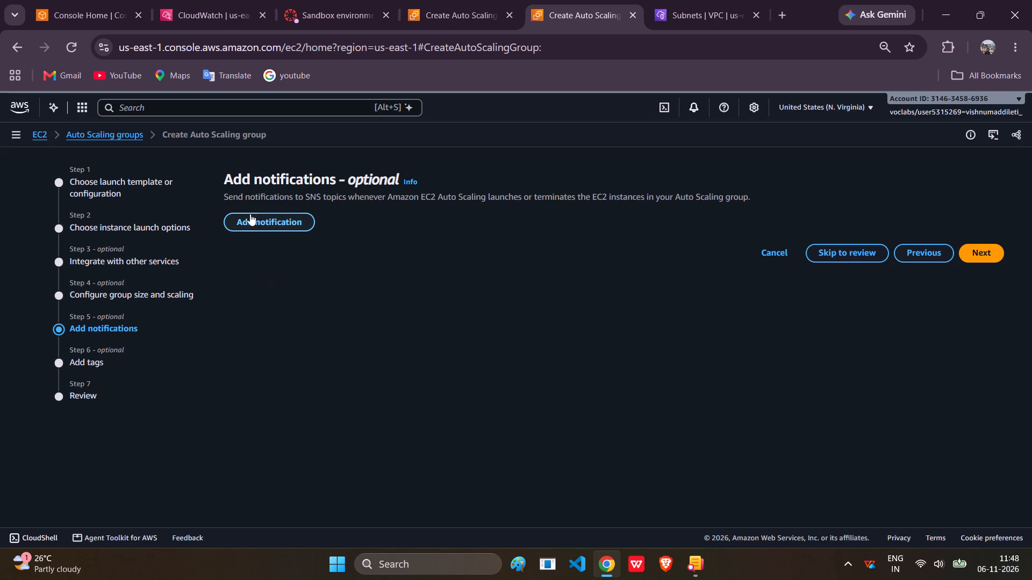
{"action": "left_click", "coordinate": [253, 214]}
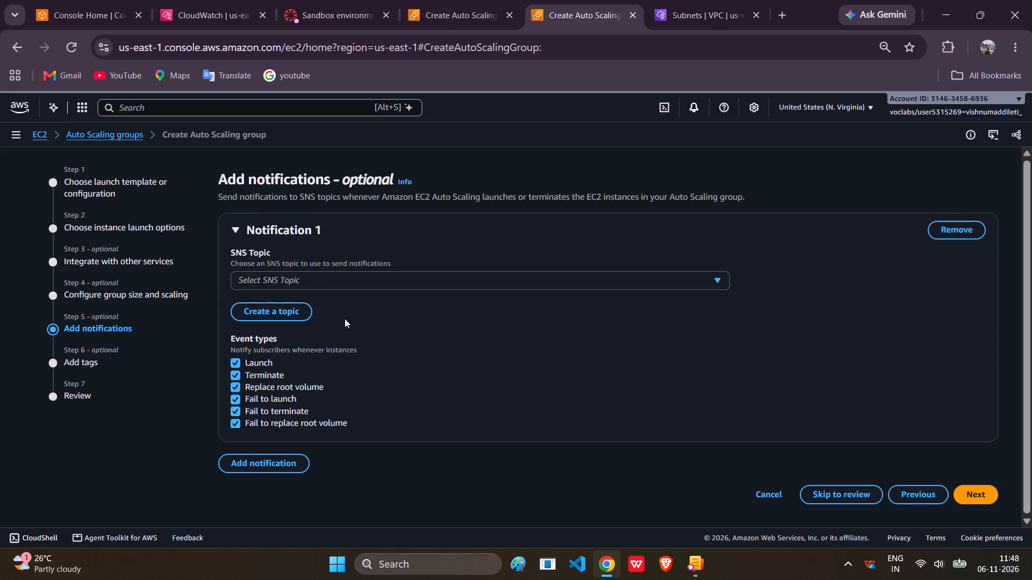
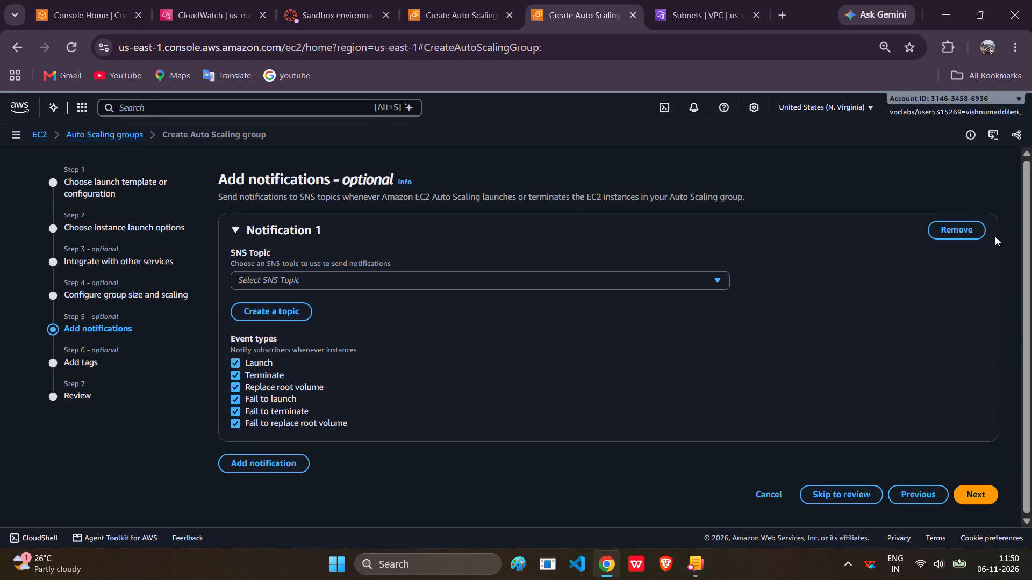
Remove Notification 1 from the Auto Scaling group and proceed to the tags step.
{"action": "left_click", "coordinate": [958, 229]}
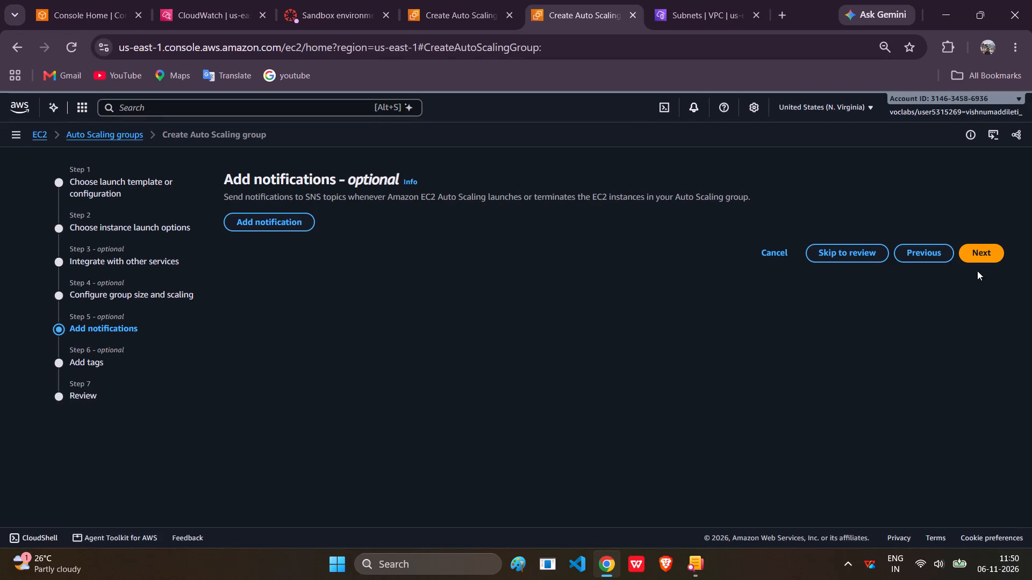
{"action": "left_click", "coordinate": [977, 260]}
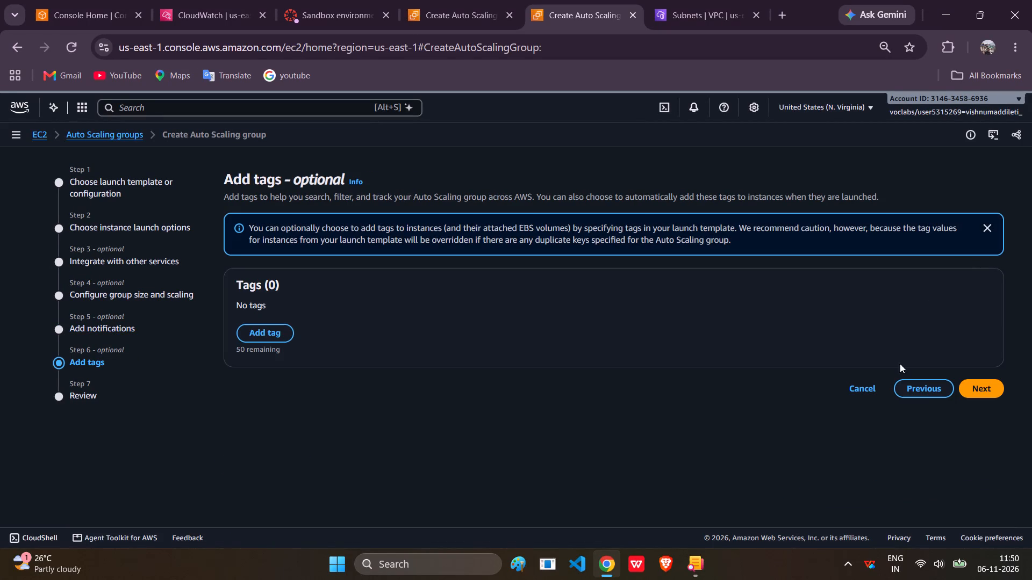
Proceed without adding tags, review the configuration of the autoscalling group and create the Auto Scaling group.
{"action": "left_click", "coordinate": [980, 386]}
{"action": "scroll", "coordinate": [980, 386], "scroll_direction": "down", "scroll_amount": 1}
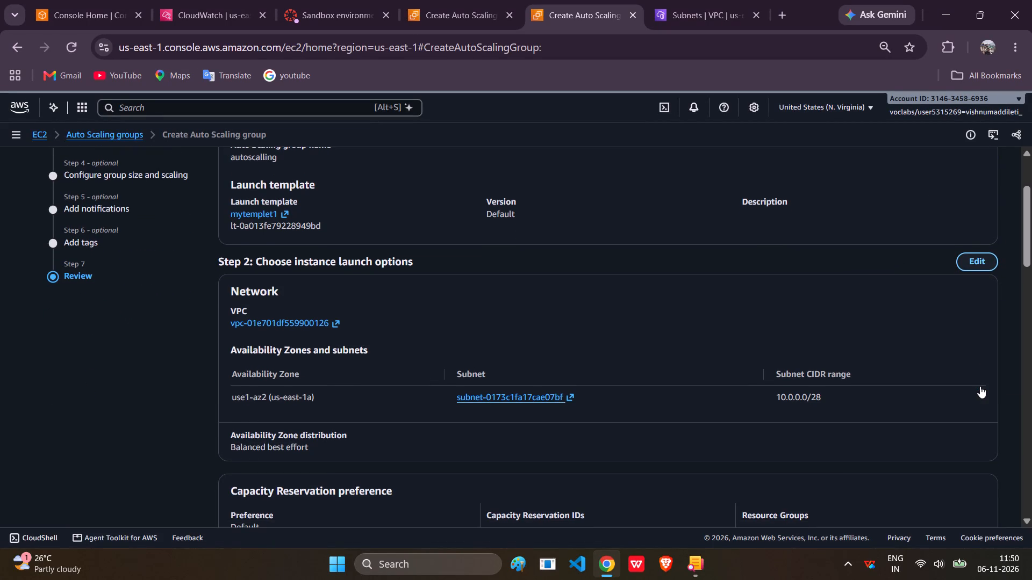
{"action": "scroll", "coordinate": [980, 386], "scroll_direction": "down", "scroll_amount": 1}
{"action": "scroll", "coordinate": [980, 386], "scroll_direction": "up", "scroll_amount": 2}
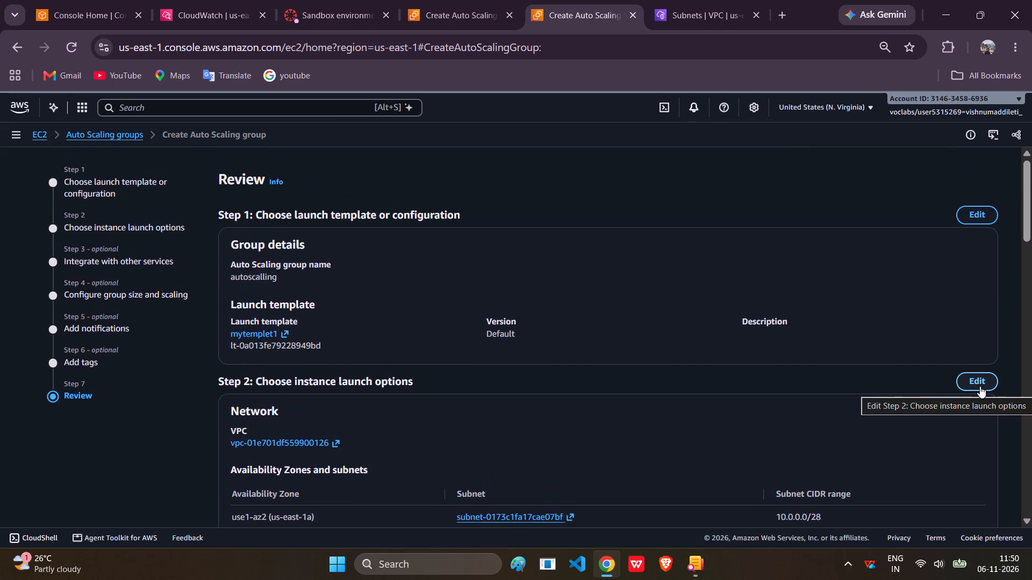
{"action": "scroll", "coordinate": [980, 386], "scroll_direction": "down", "scroll_amount": 8}
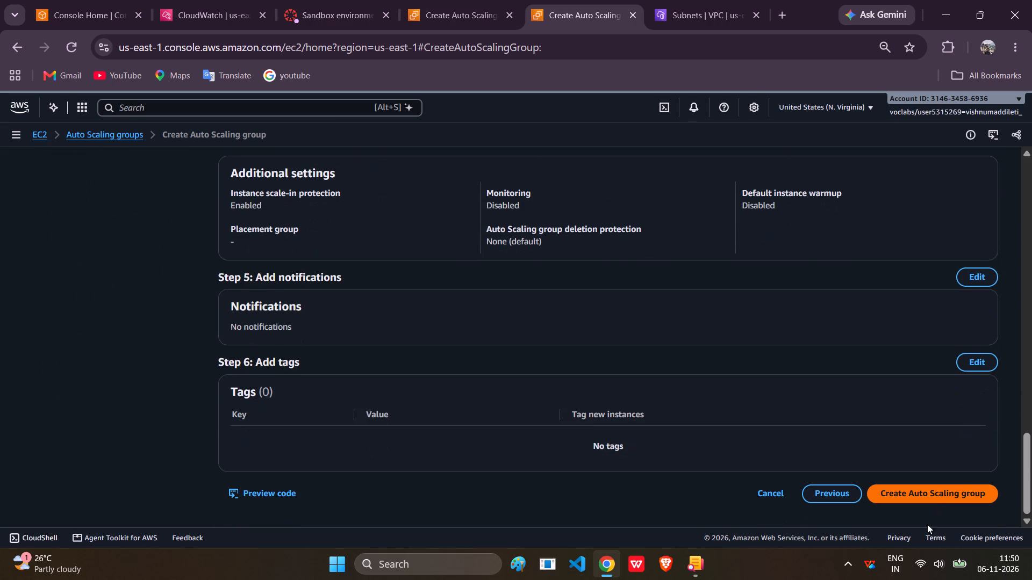
{"action": "left_click", "coordinate": [918, 499]}
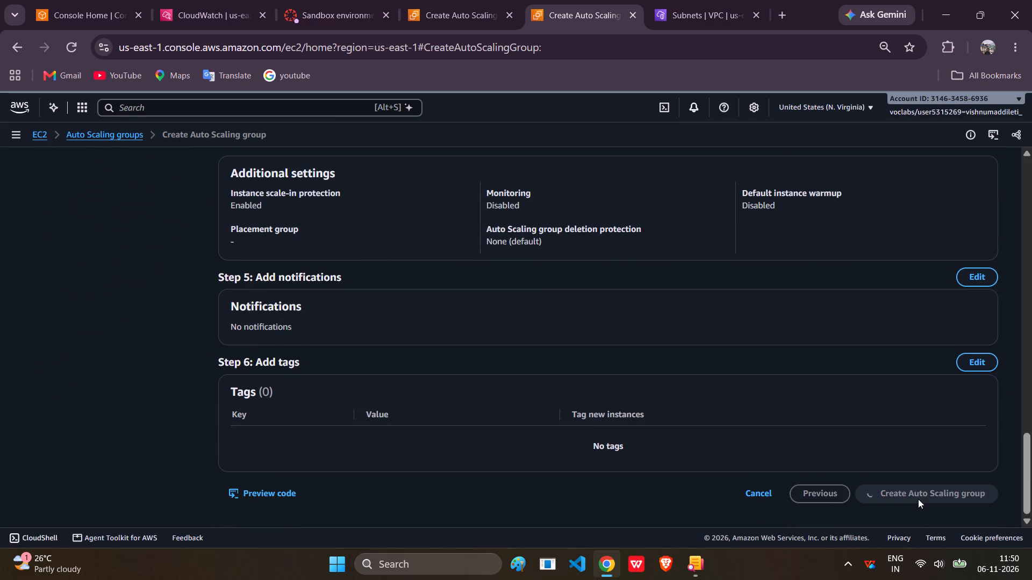
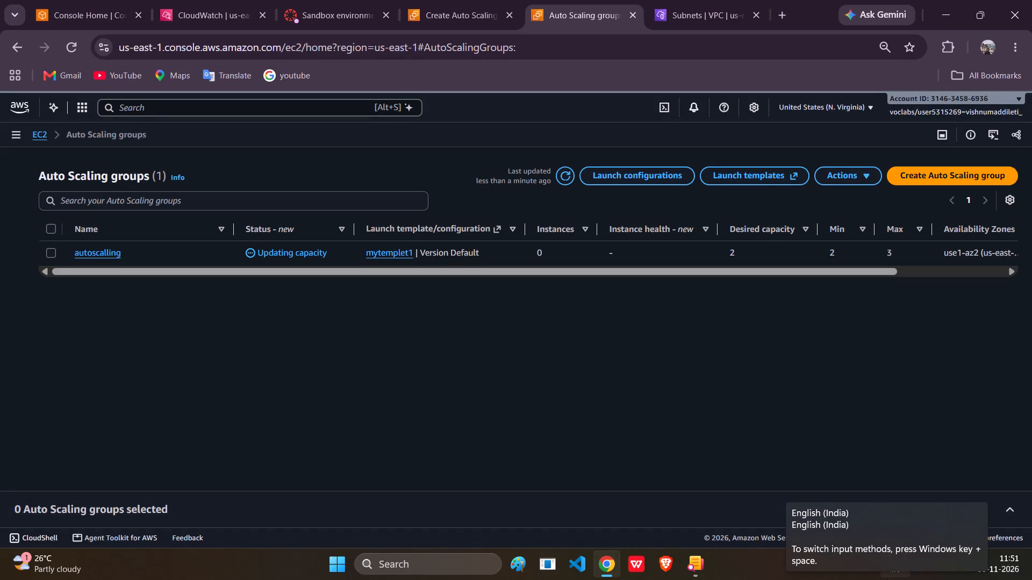
Switch to the AWS Academy Sandbox environment page and submit the lab.
{"action": "left_click", "coordinate": [291, 10]}
{"action": "left_click", "coordinate": [649, 139]}
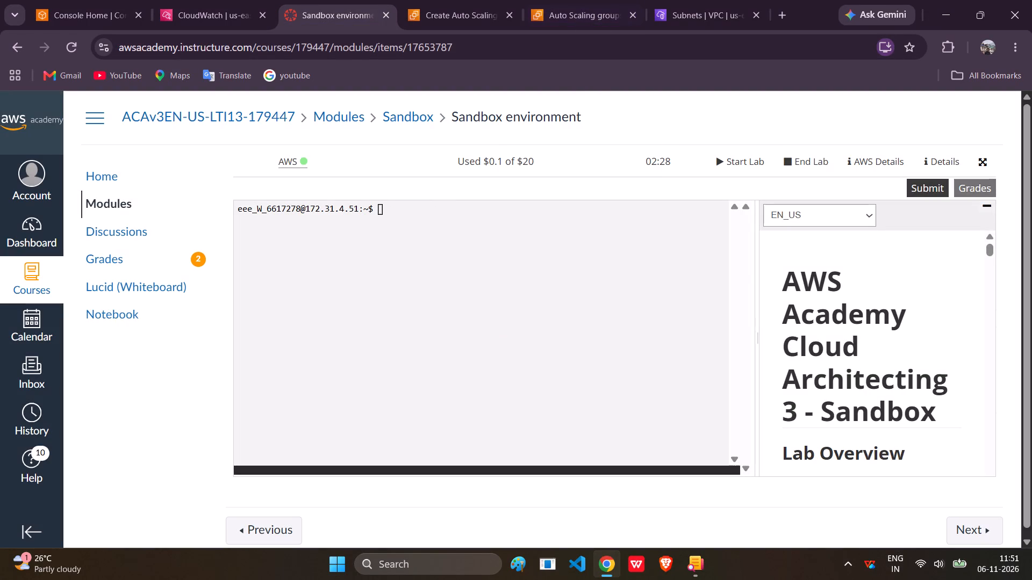
{"action": "left_click", "coordinate": [934, 187]}
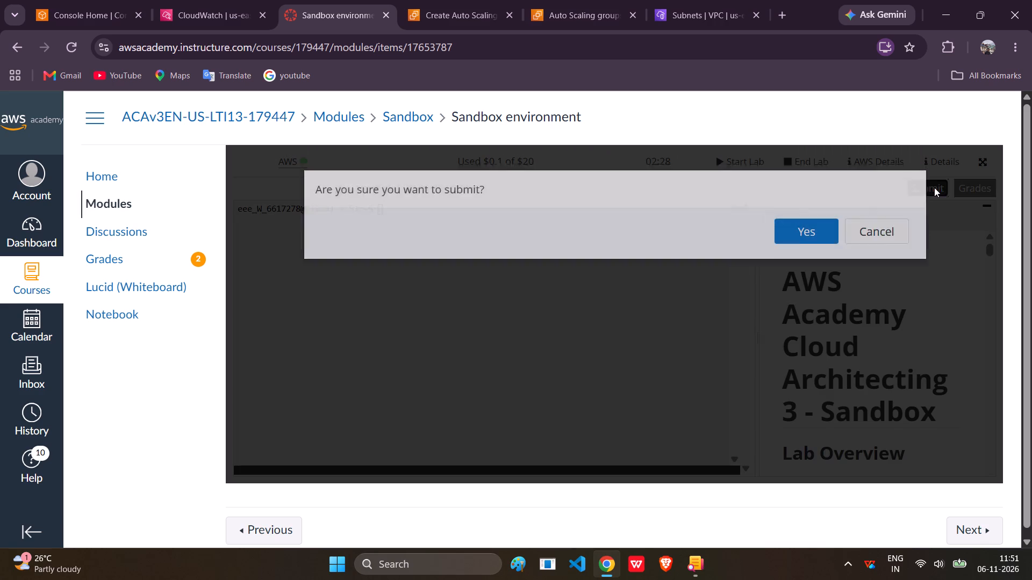